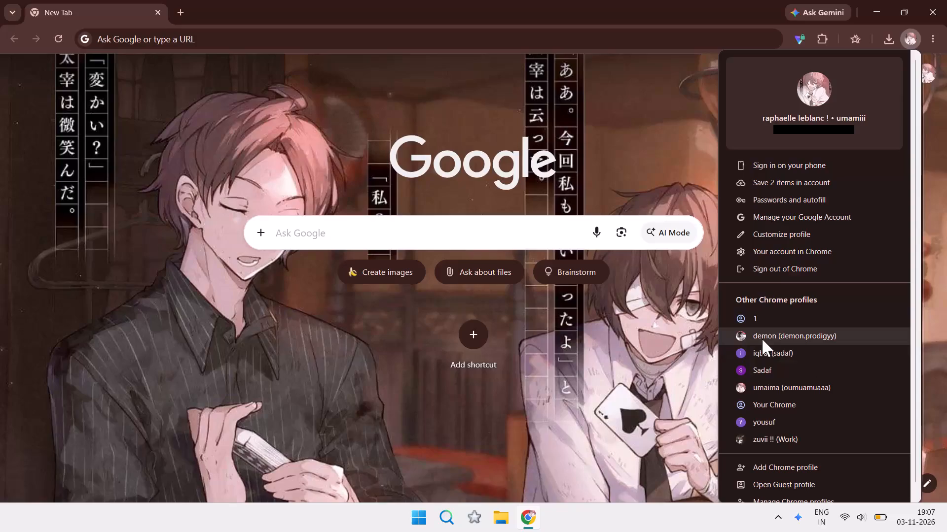
# Switch to the demon Chrome profile and open canva.com in it.
pyautogui.click(762, 339)
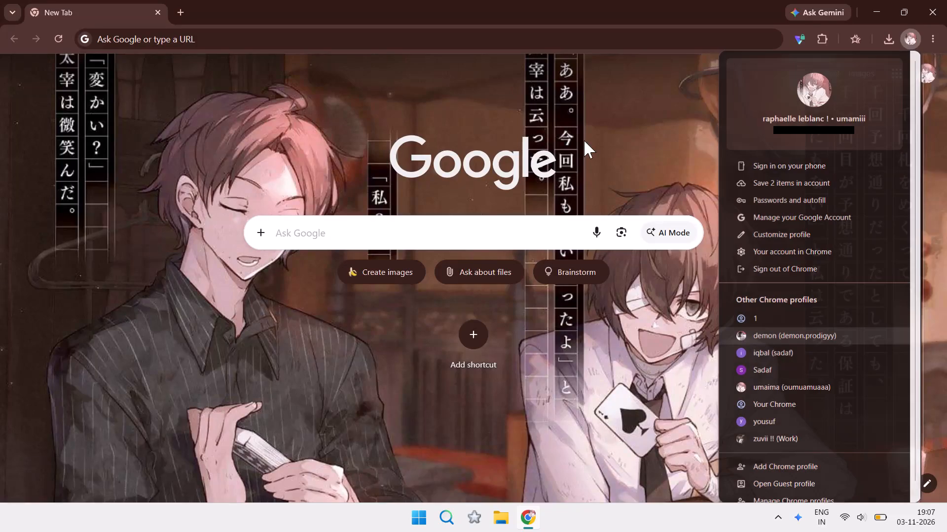
pyautogui.press('c')
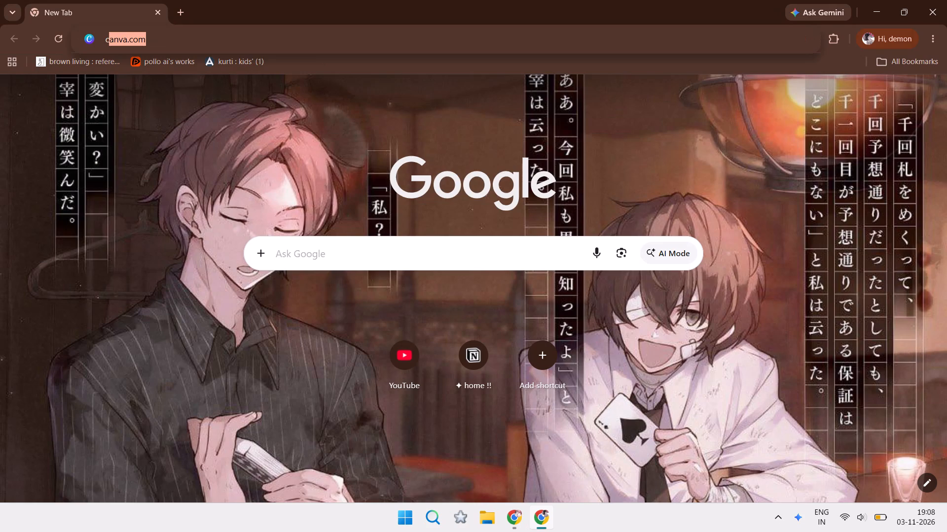
pyautogui.click(234, 38)
pyautogui.press('Return')
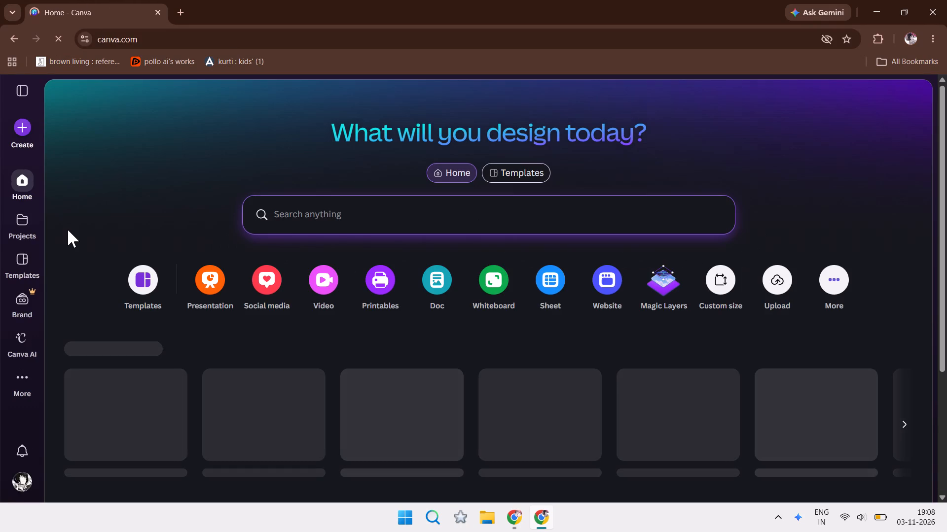
pyautogui.click(68, 230)
pyautogui.moveTo(946, 162); pyautogui.dragTo(946, 206)
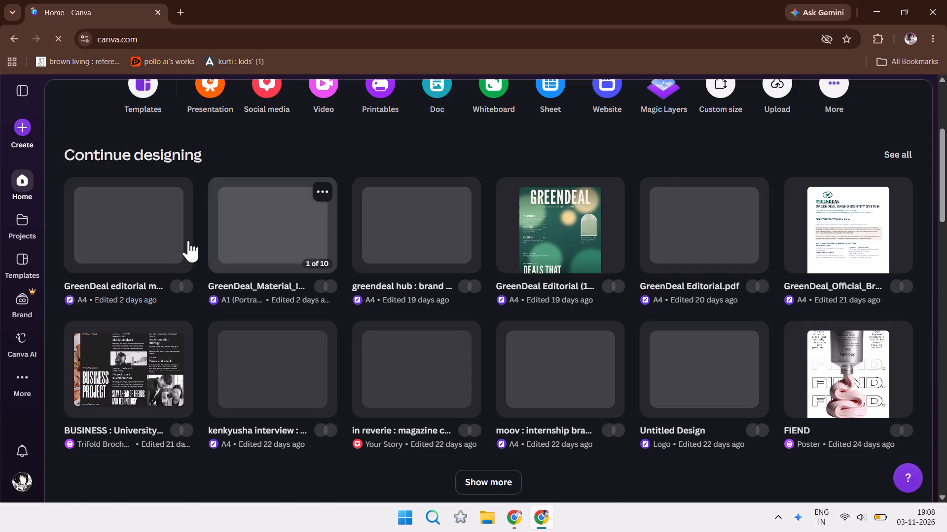
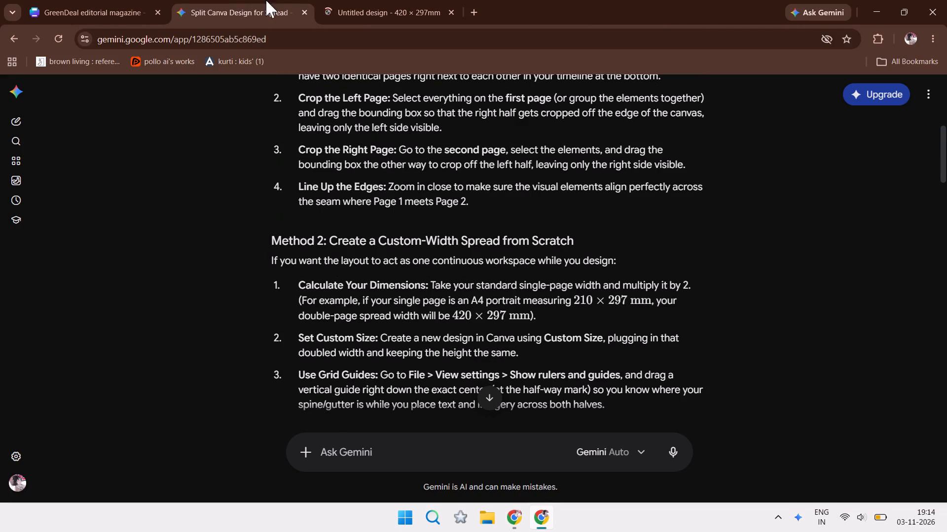
pyautogui.click(276, 0)
# Show the rulers and guides in the new untitled 420 × 297 mm Canva design.
pyautogui.click(359, 0)
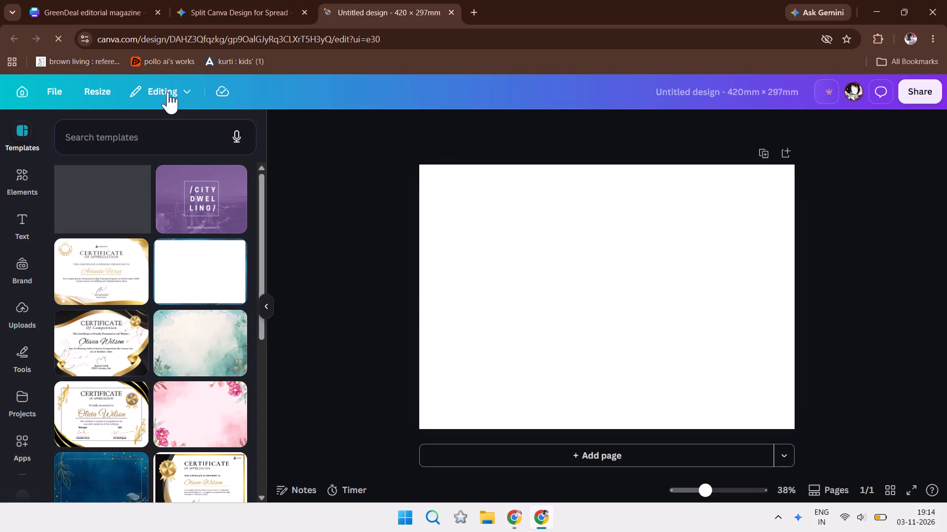
pyautogui.click(69, 88)
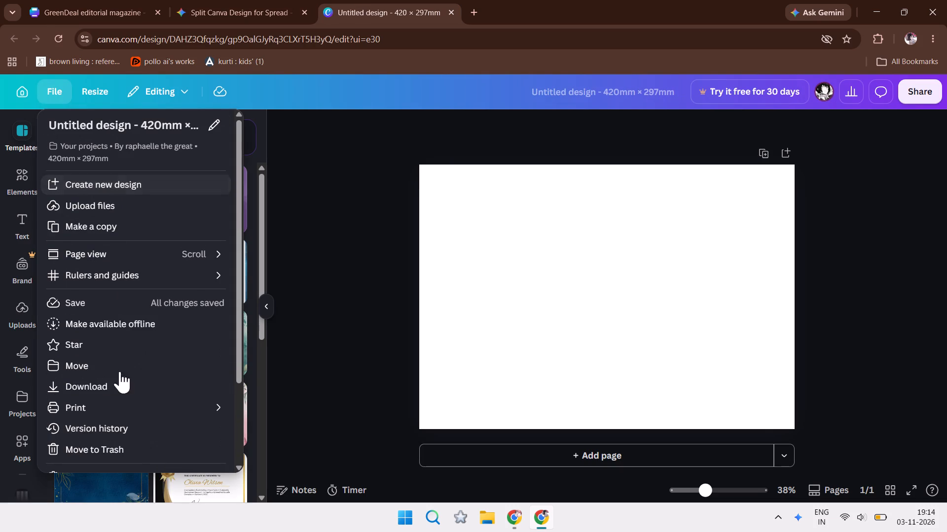
pyautogui.click(120, 266)
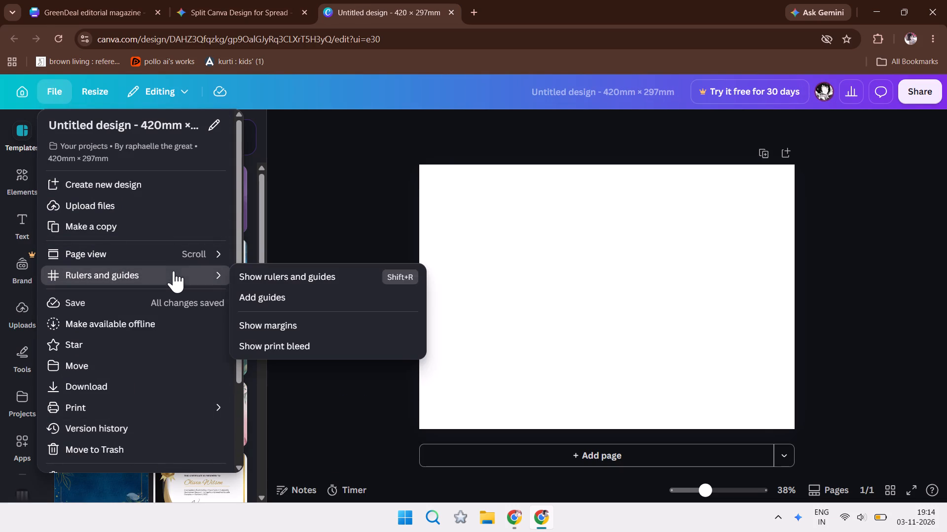
pyautogui.click(360, 274)
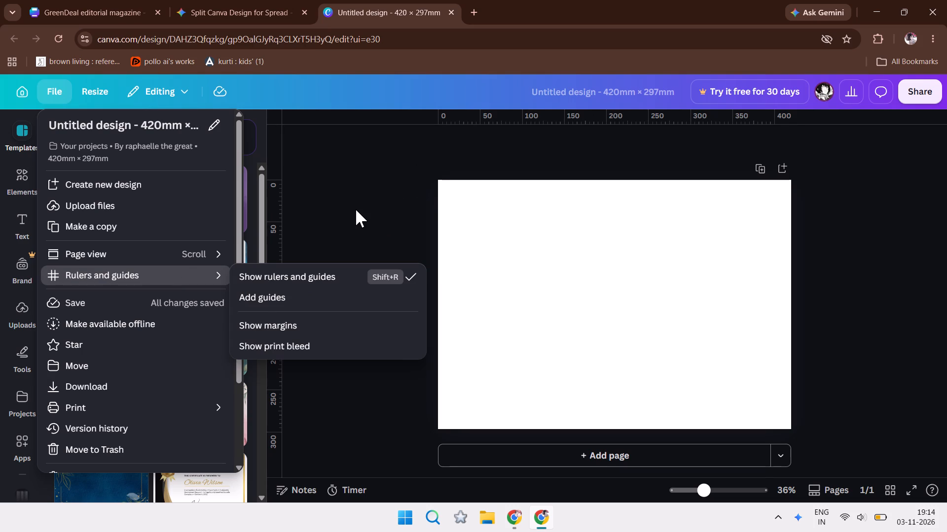
pyautogui.click(356, 209)
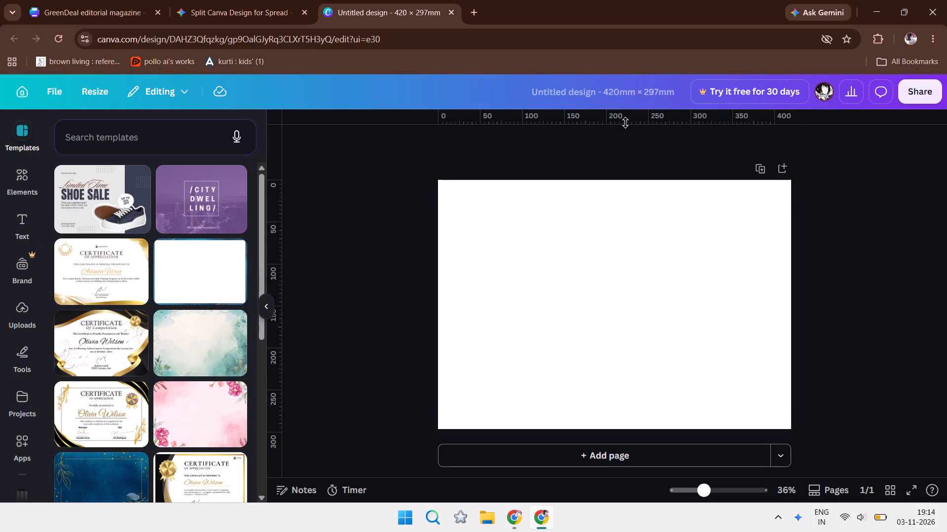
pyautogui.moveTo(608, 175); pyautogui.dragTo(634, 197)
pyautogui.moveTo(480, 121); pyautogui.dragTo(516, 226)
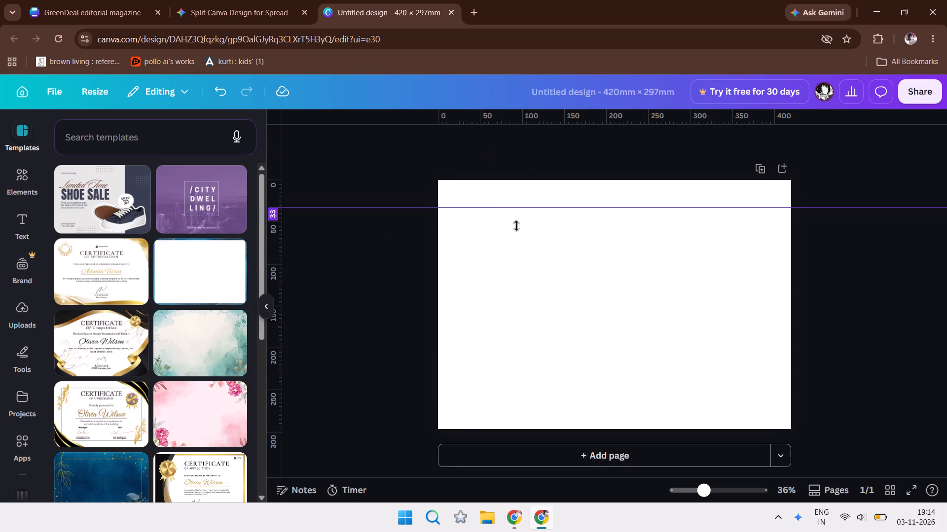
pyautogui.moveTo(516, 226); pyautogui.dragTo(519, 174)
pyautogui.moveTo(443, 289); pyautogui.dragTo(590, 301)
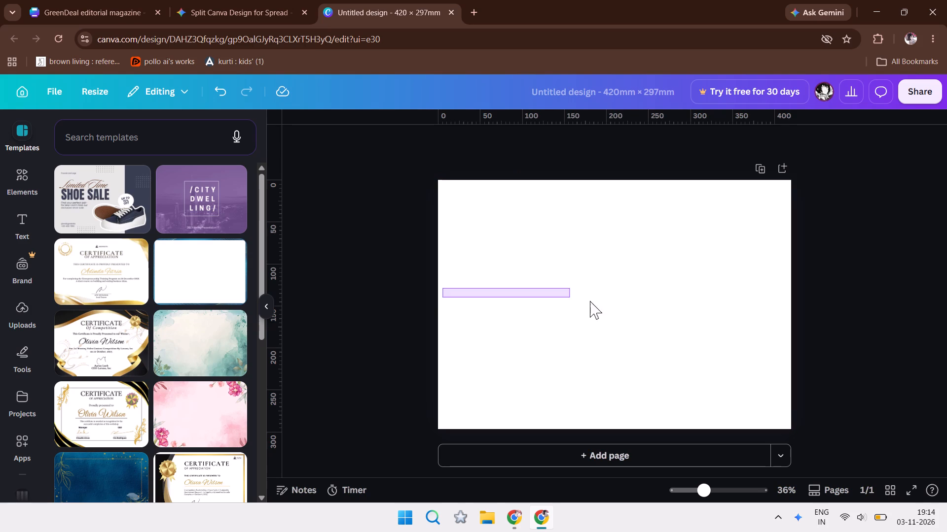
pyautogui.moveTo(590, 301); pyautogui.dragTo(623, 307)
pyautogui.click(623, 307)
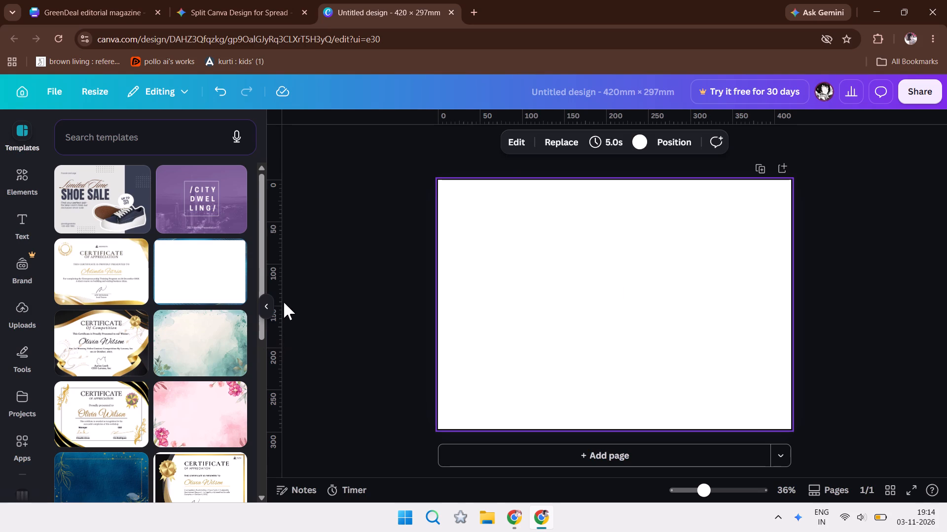
# Place a vertical guide at 210 mm, down the exact centre of the blank spread.
pyautogui.moveTo(281, 307); pyautogui.dragTo(616, 315)
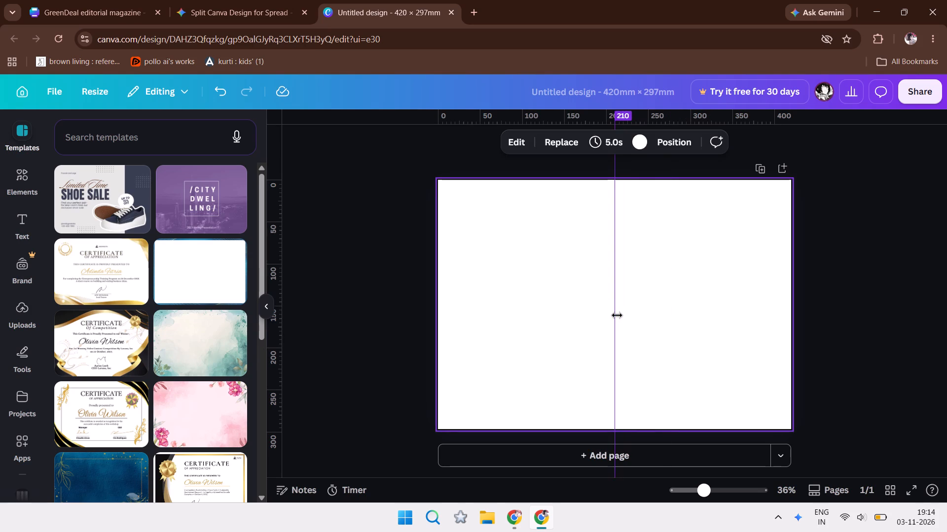
# Insert the "Welcome to the work in progress" page from the GreenDeal editorial magazine project into the blank spread.
pyautogui.click(617, 315)
pyautogui.click(308, 326)
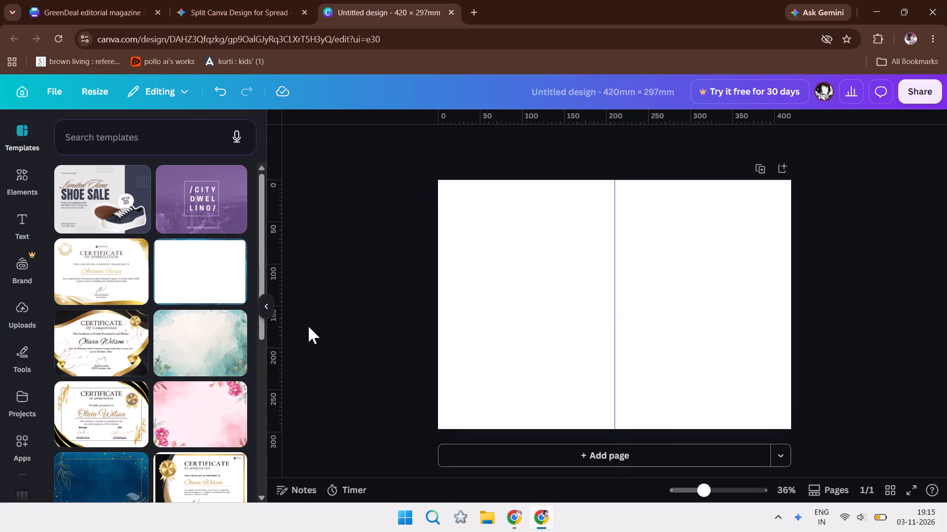
pyautogui.click(269, 309)
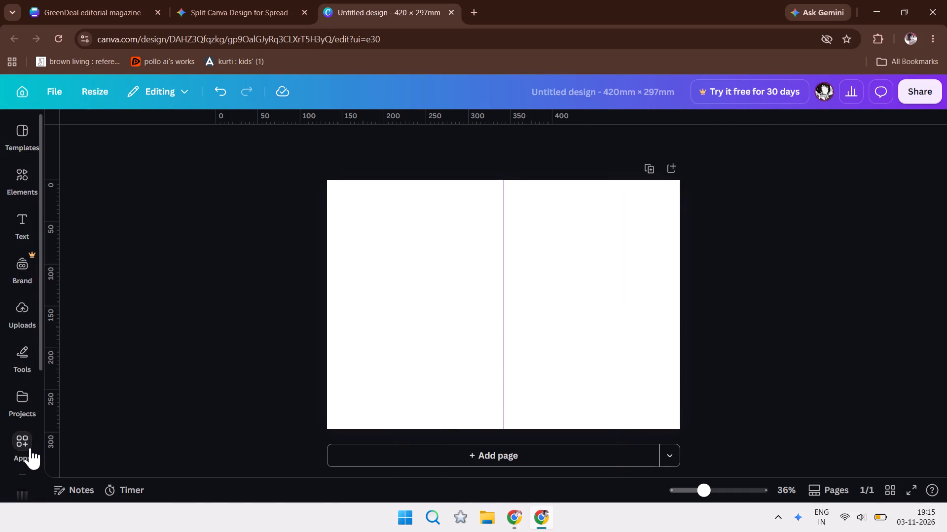
pyautogui.click(26, 410)
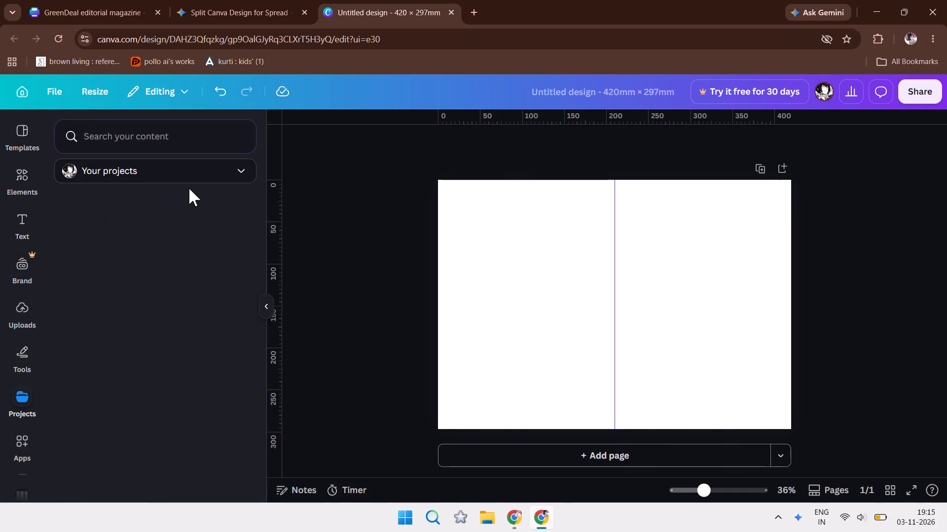
pyautogui.click(208, 250)
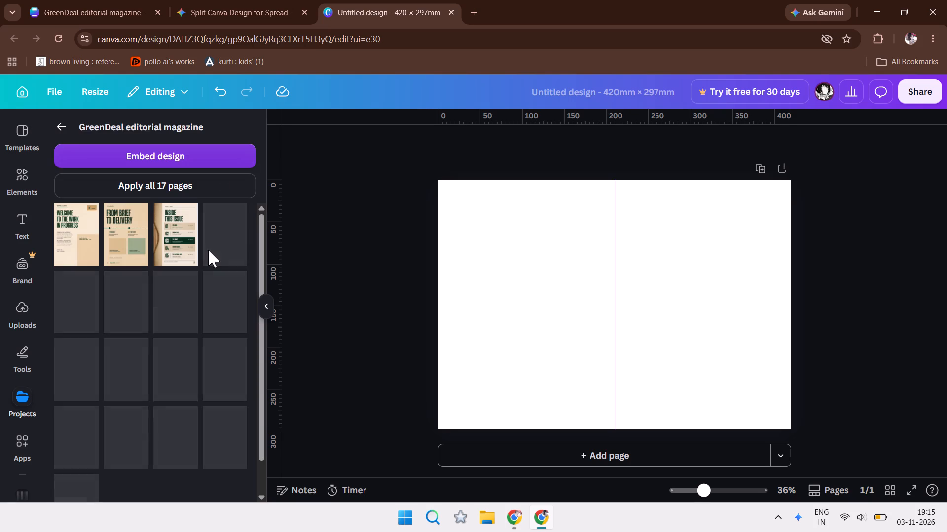
pyautogui.click(69, 246)
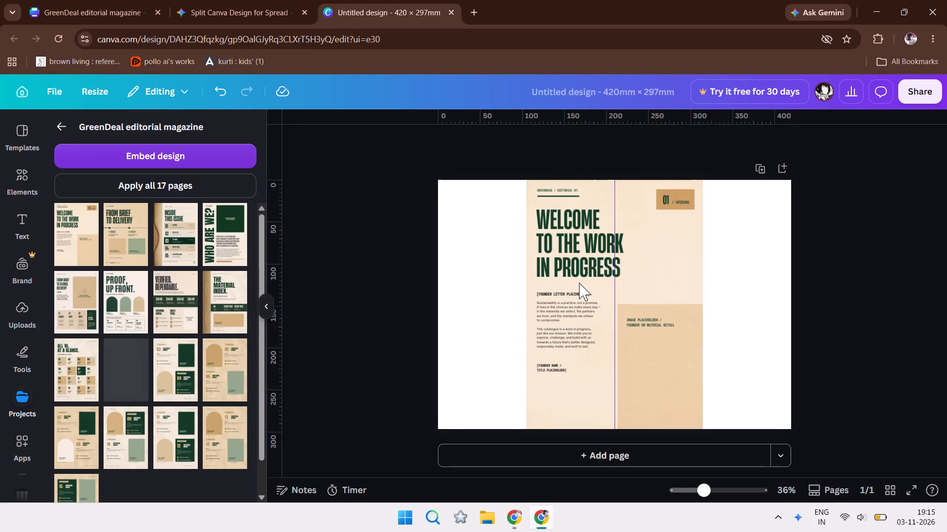
pyautogui.click(333, 272)
# Detach and resize the cream background so that it covers the full 420 × 297 mm spread.
pyautogui.click(542, 280)
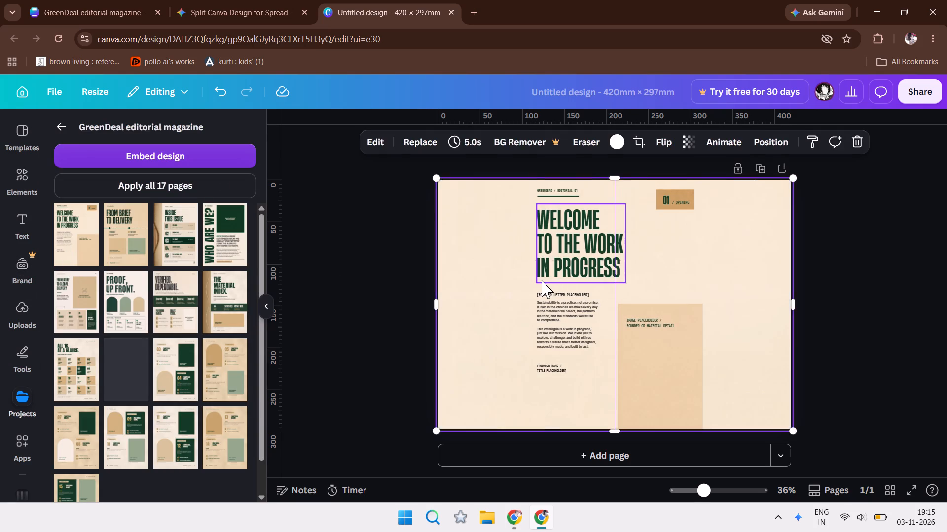
pyautogui.click(495, 281)
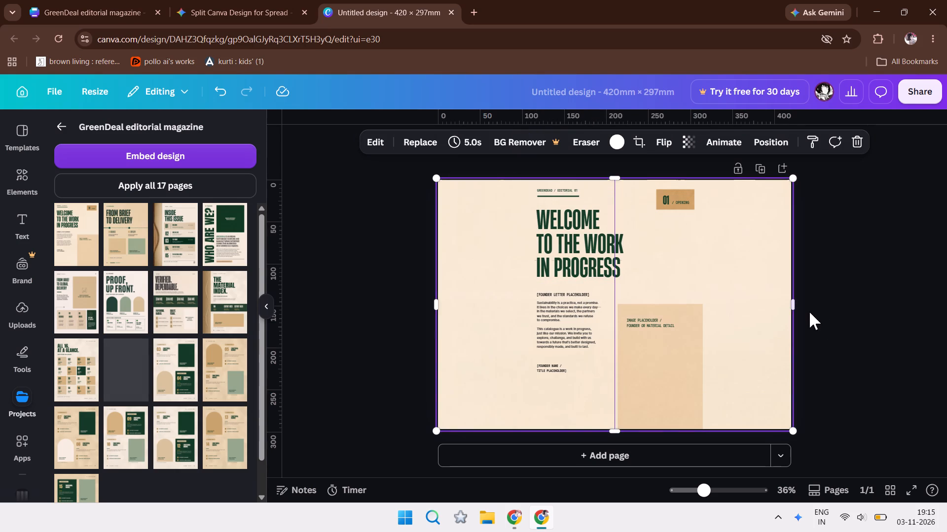
pyautogui.moveTo(794, 432); pyautogui.dragTo(617, 412)
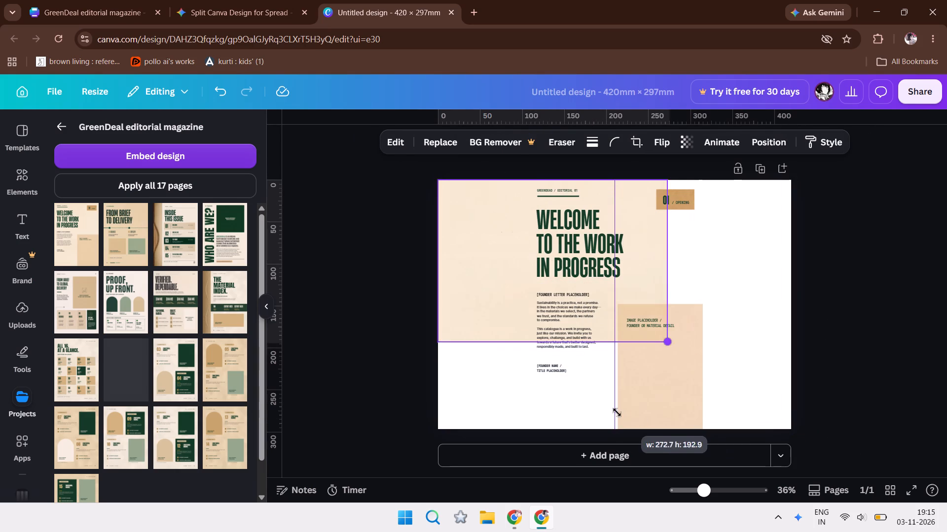
pyautogui.moveTo(617, 412); pyautogui.dragTo(618, 412)
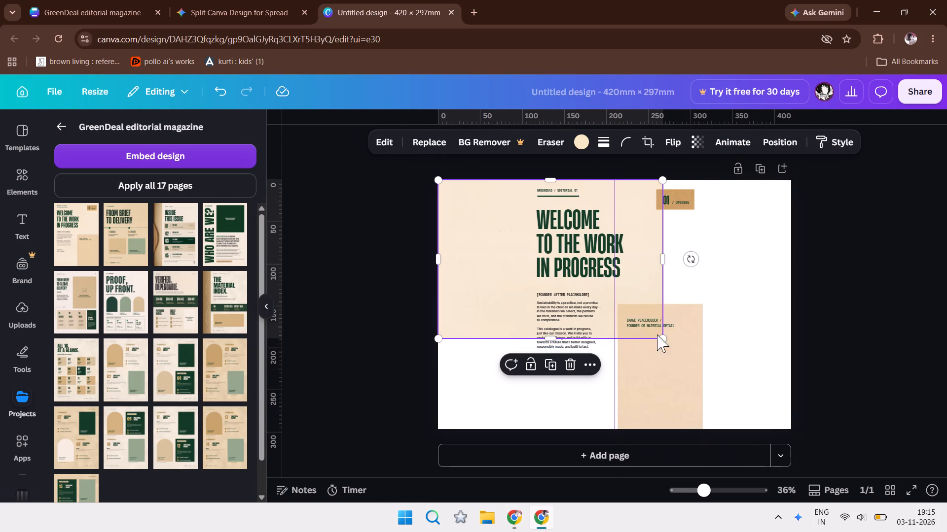
pyautogui.moveTo(660, 339); pyautogui.dragTo(789, 422)
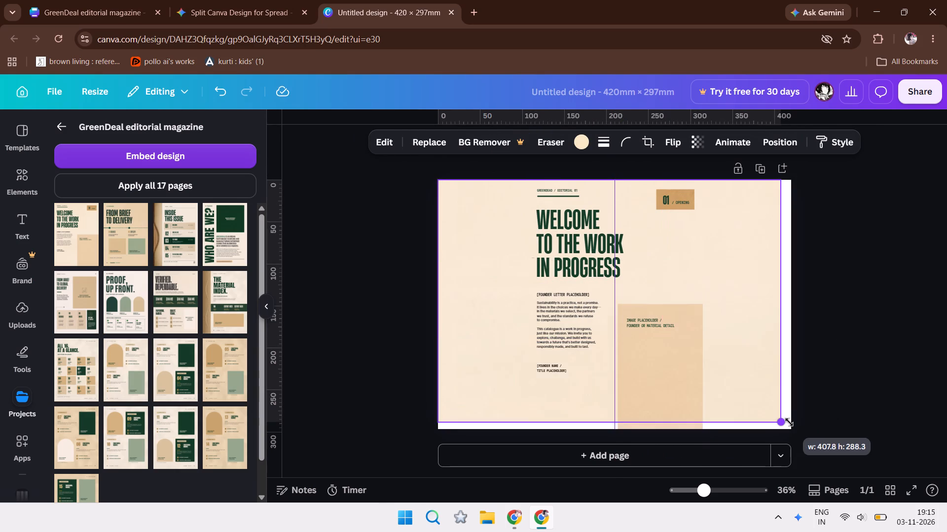
pyautogui.moveTo(789, 422); pyautogui.dragTo(794, 427)
pyautogui.click(858, 404)
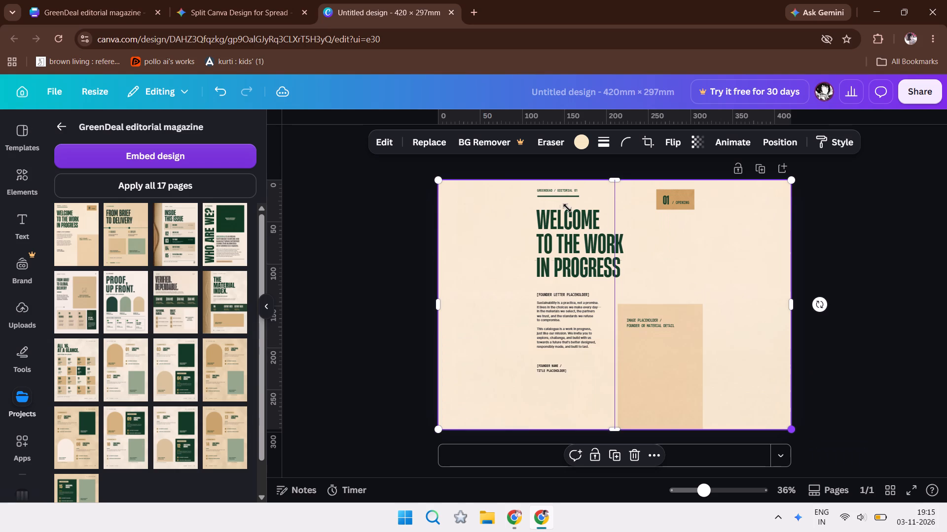
pyautogui.click(342, 213)
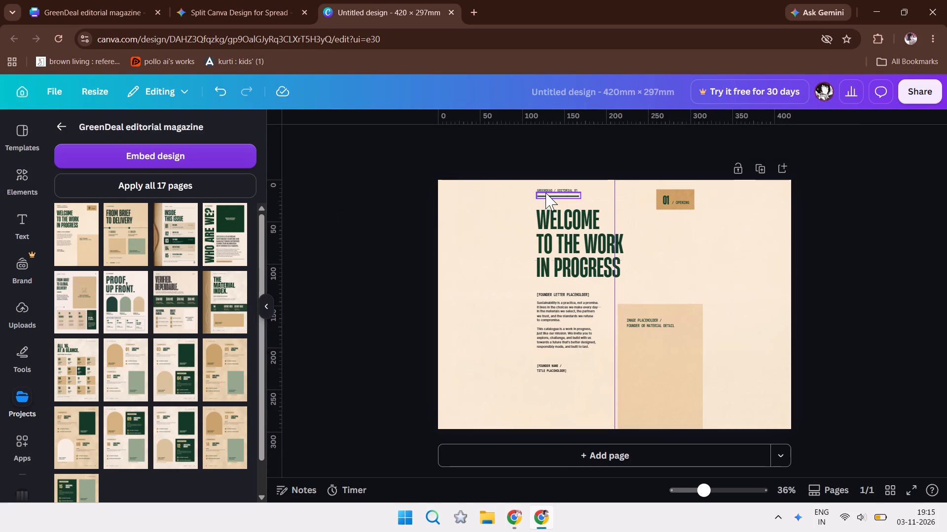
# Enlarge the "GREENDEAD / EDITORIAL 01" label and move it to the top-left corner of the spread.
pyautogui.click(268, 310)
pyautogui.click(261, 290)
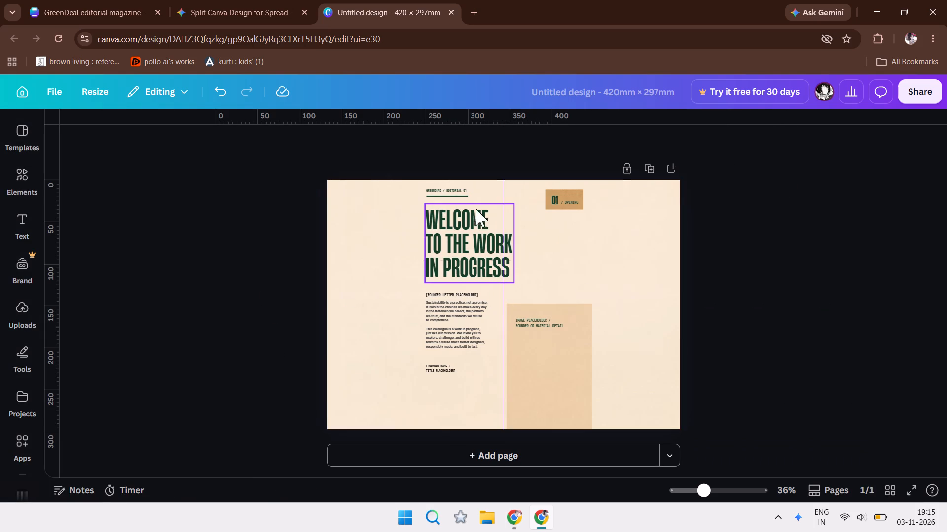
pyautogui.click(452, 187)
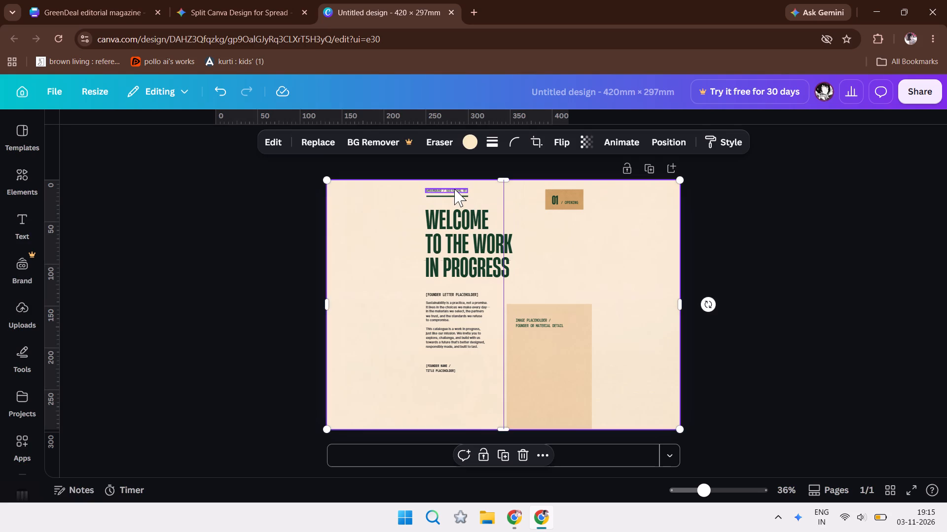
pyautogui.click(454, 189)
pyautogui.moveTo(427, 189); pyautogui.dragTo(375, 191)
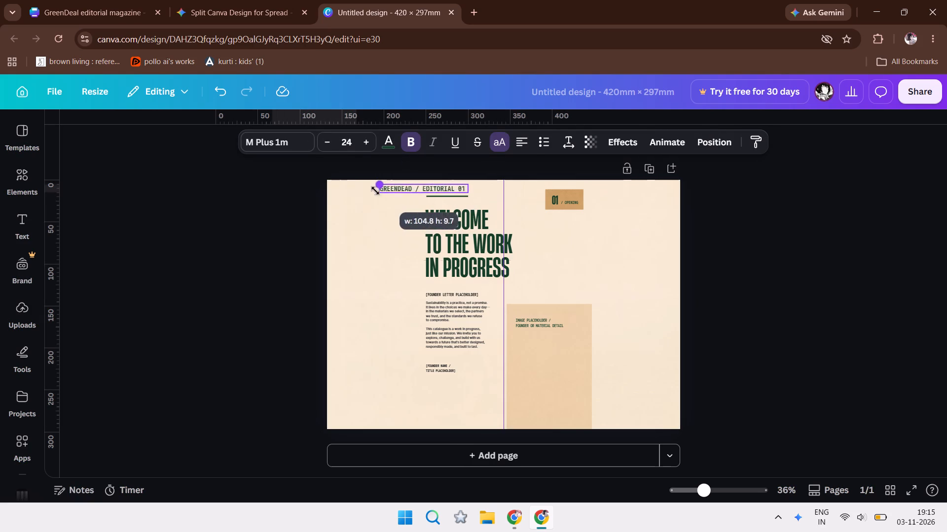
pyautogui.moveTo(375, 191); pyautogui.dragTo(392, 195)
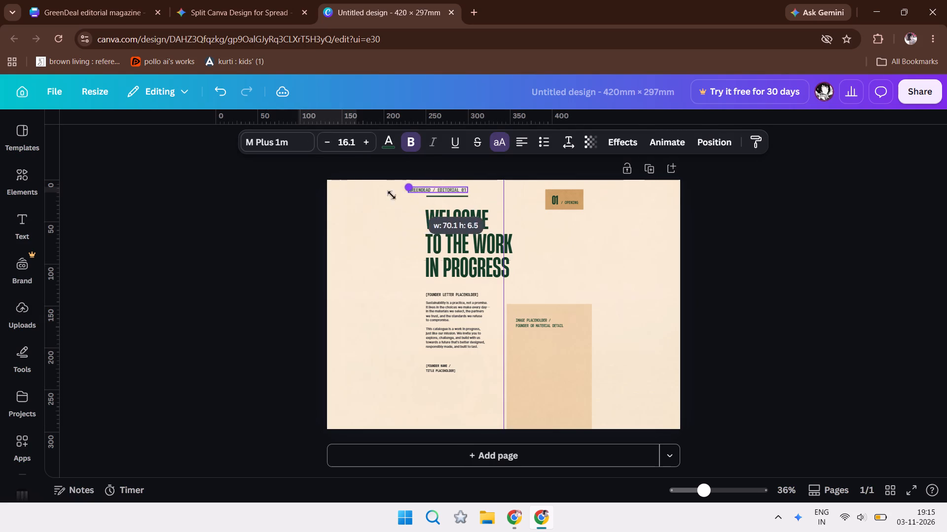
pyautogui.moveTo(392, 195); pyautogui.dragTo(361, 198)
pyautogui.moveTo(396, 186); pyautogui.dragTo(378, 187)
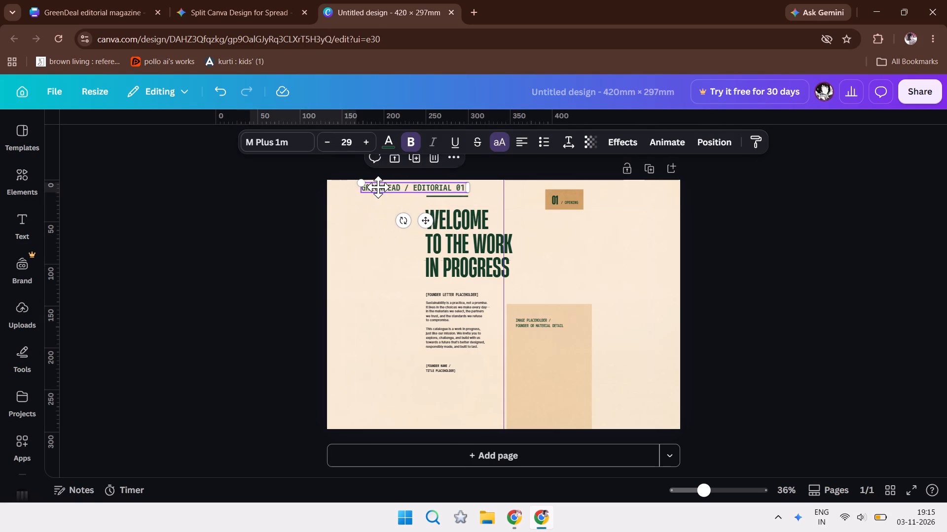
pyautogui.moveTo(378, 187); pyautogui.dragTo(367, 186)
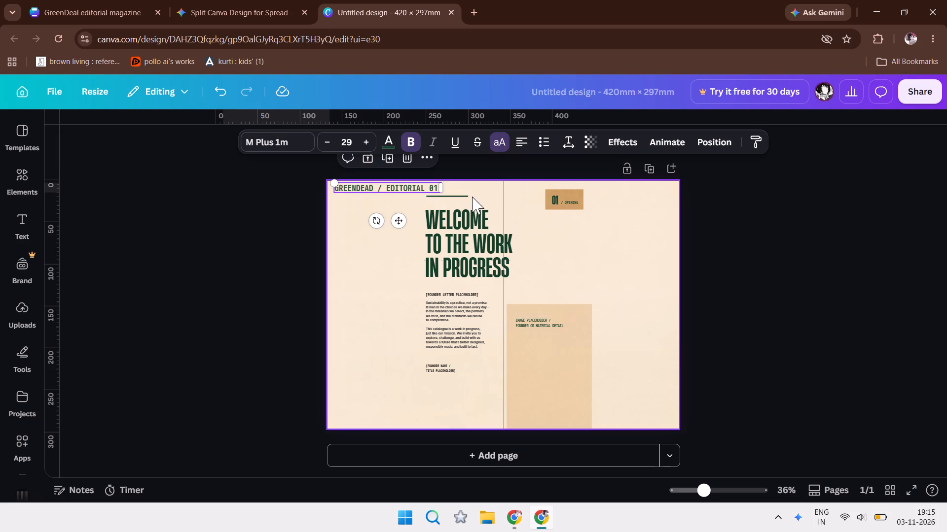
pyautogui.moveTo(335, 183); pyautogui.dragTo(338, 185)
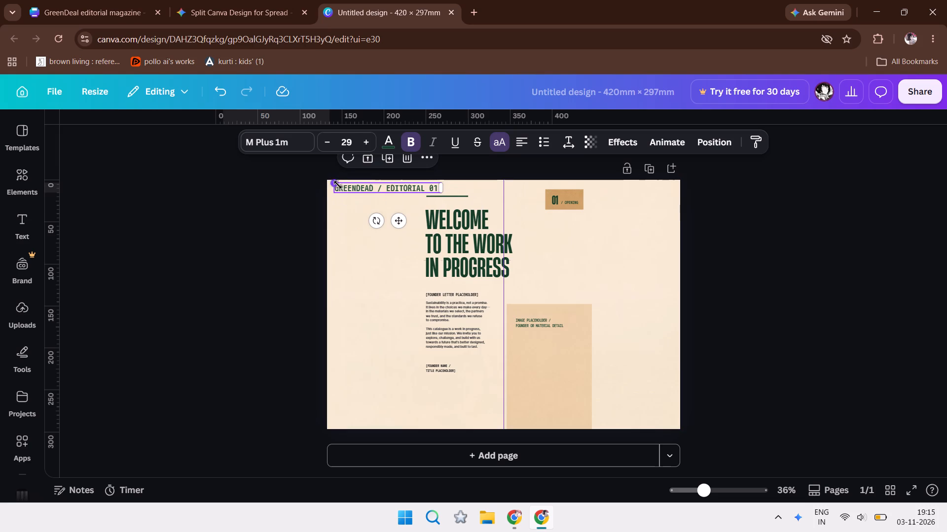
pyautogui.moveTo(338, 185); pyautogui.dragTo(340, 185)
# Move the green rule under the "GREENDEAD / EDITORIAL 01" label and stretch it to about the label's width.
pyautogui.moveTo(452, 196); pyautogui.dragTo(374, 203)
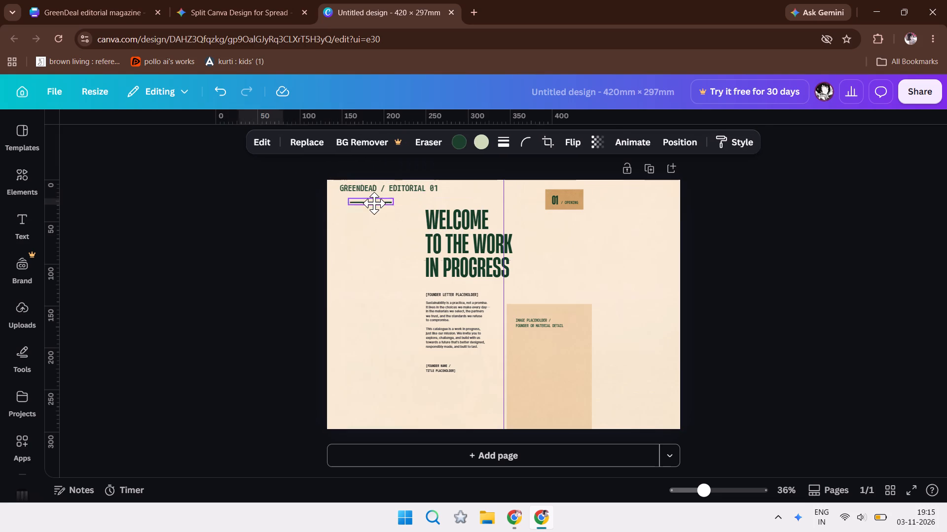
pyautogui.moveTo(374, 203); pyautogui.dragTo(368, 199)
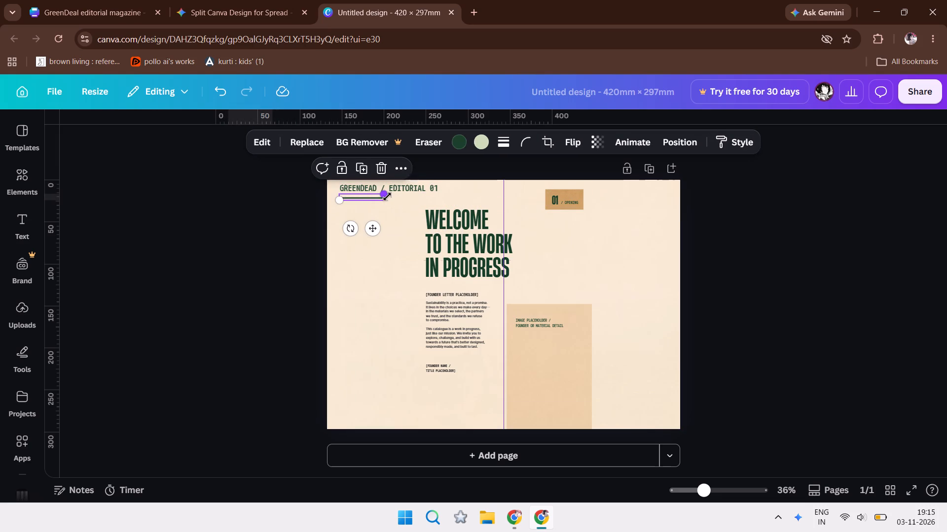
pyautogui.moveTo(387, 197); pyautogui.dragTo(446, 196)
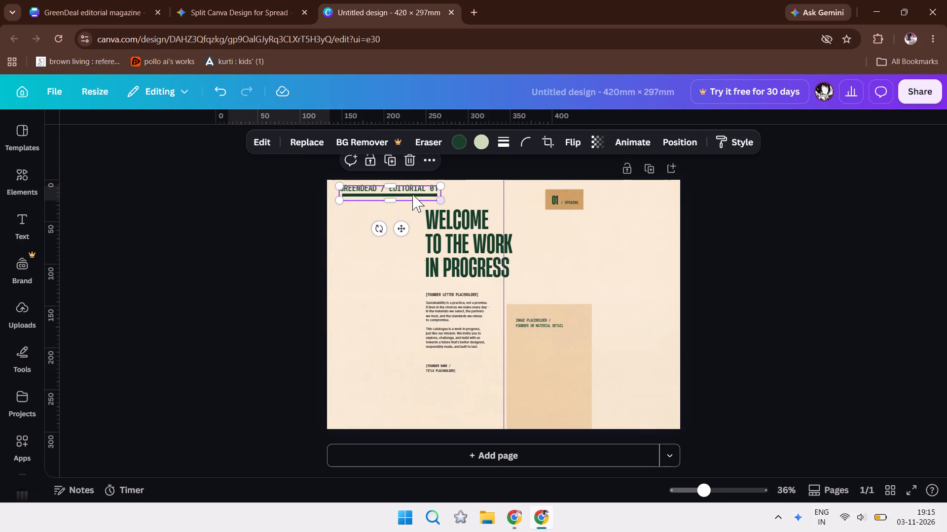
pyautogui.moveTo(391, 185); pyautogui.dragTo(391, 193)
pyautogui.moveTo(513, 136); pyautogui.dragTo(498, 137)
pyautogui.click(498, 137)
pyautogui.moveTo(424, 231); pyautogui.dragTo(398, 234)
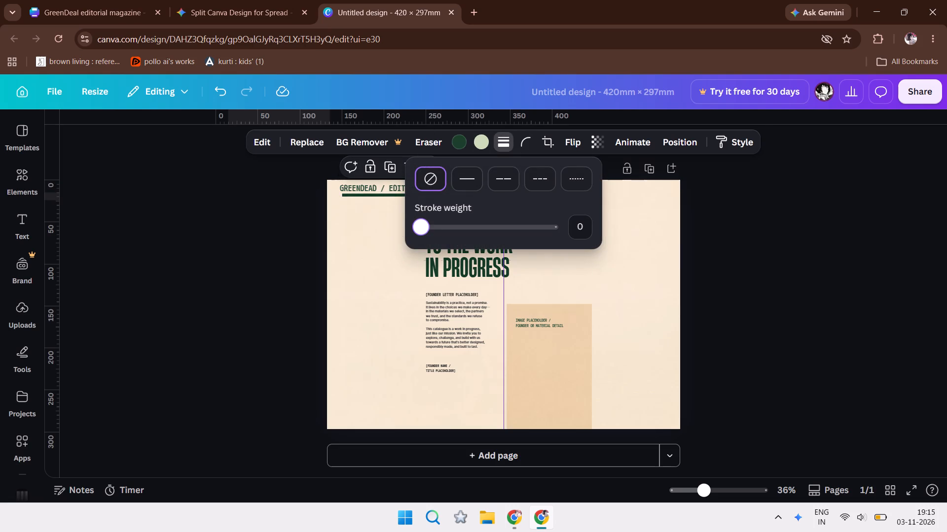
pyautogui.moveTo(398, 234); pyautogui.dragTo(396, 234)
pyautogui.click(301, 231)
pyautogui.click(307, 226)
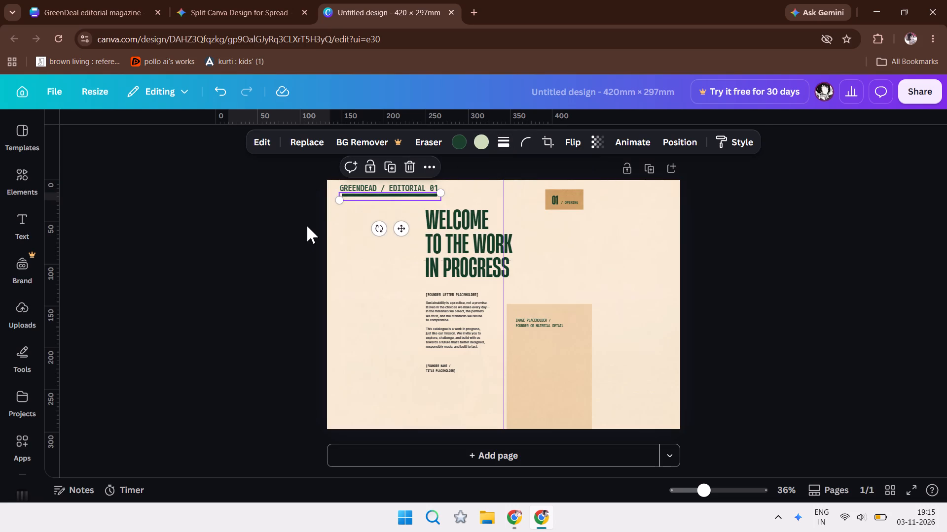
# Nudge the green rule slightly left to line it up with the start of the label above it.
pyautogui.click(416, 193)
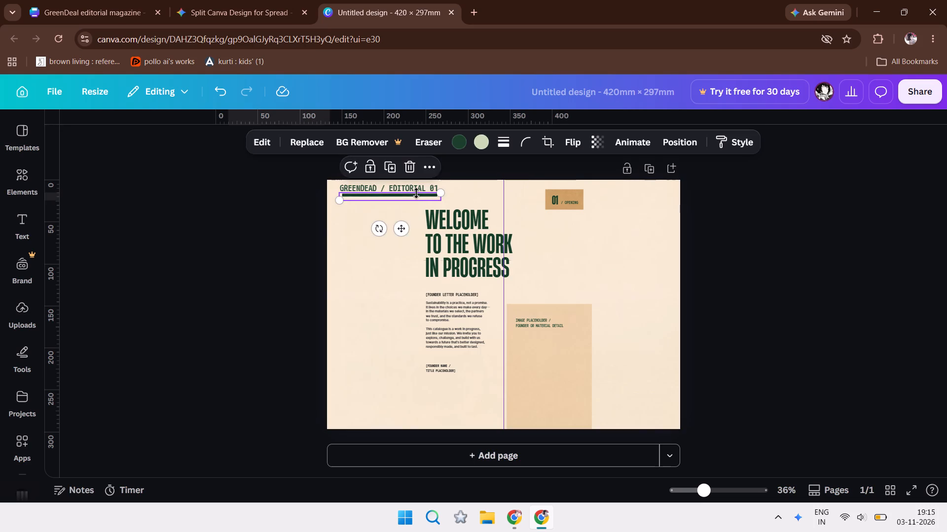
pyautogui.press('Left')
pyautogui.press('Left')
pyautogui.press('Left')
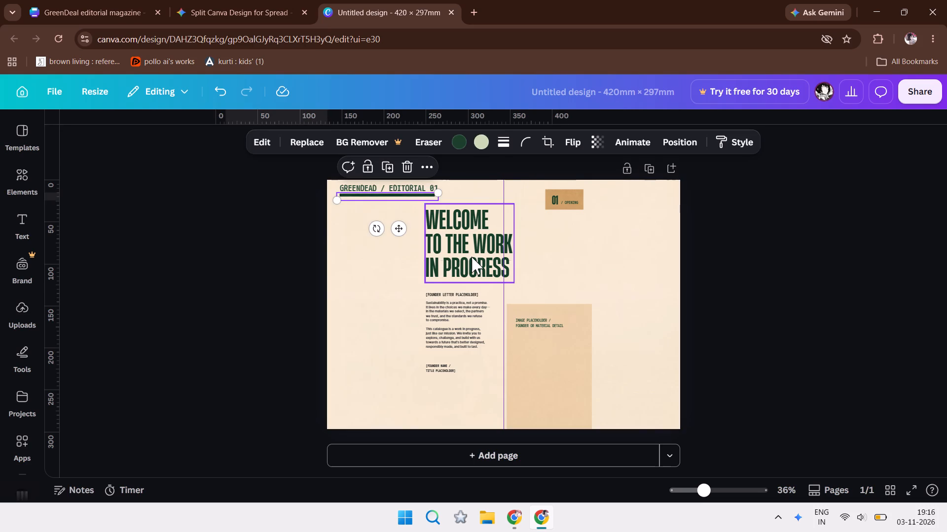
# Move the "WELCOME TO THE WORK IN PROGRESS" heading beneath the rule, enlarge it to size 110 and widen its text box across most of the spread.
pyautogui.click(472, 257)
pyautogui.moveTo(472, 257); pyautogui.dragTo(388, 256)
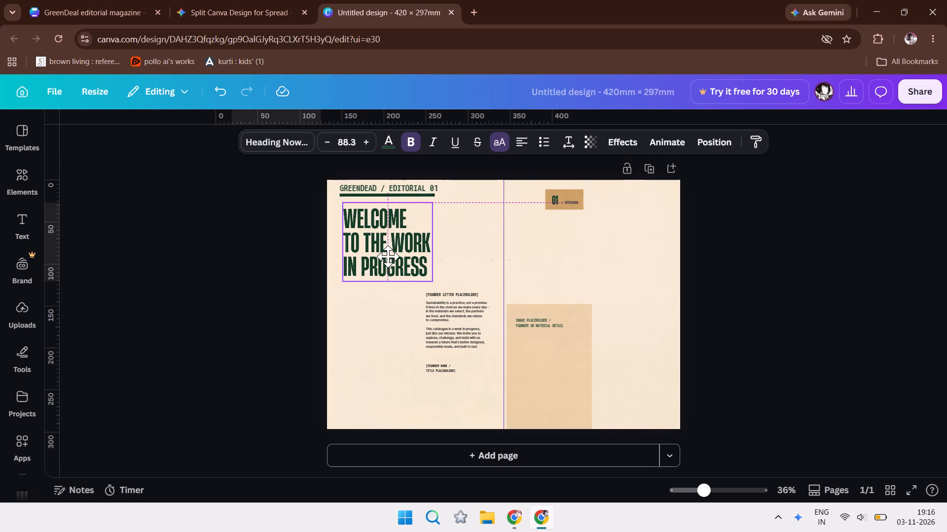
pyautogui.moveTo(388, 256); pyautogui.dragTo(386, 256)
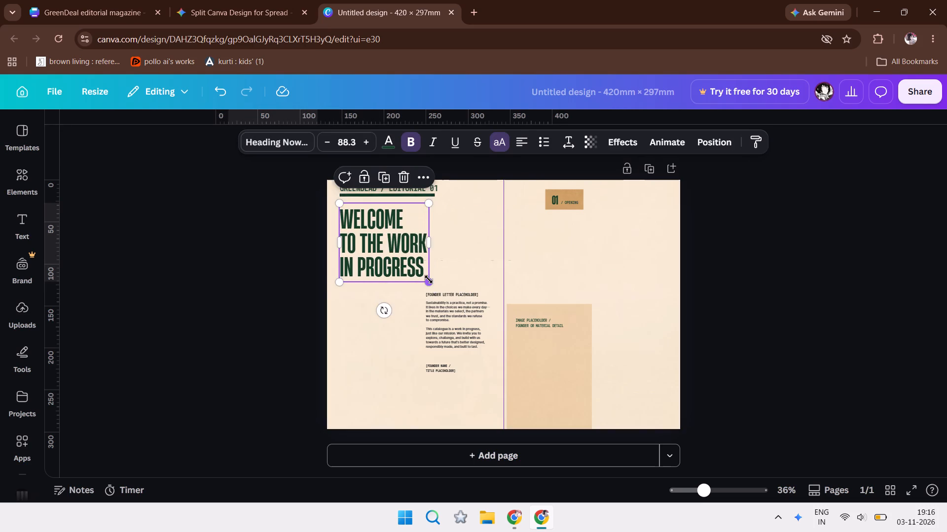
pyautogui.moveTo(429, 279); pyautogui.dragTo(457, 288)
pyautogui.moveTo(453, 253); pyautogui.dragTo(656, 262)
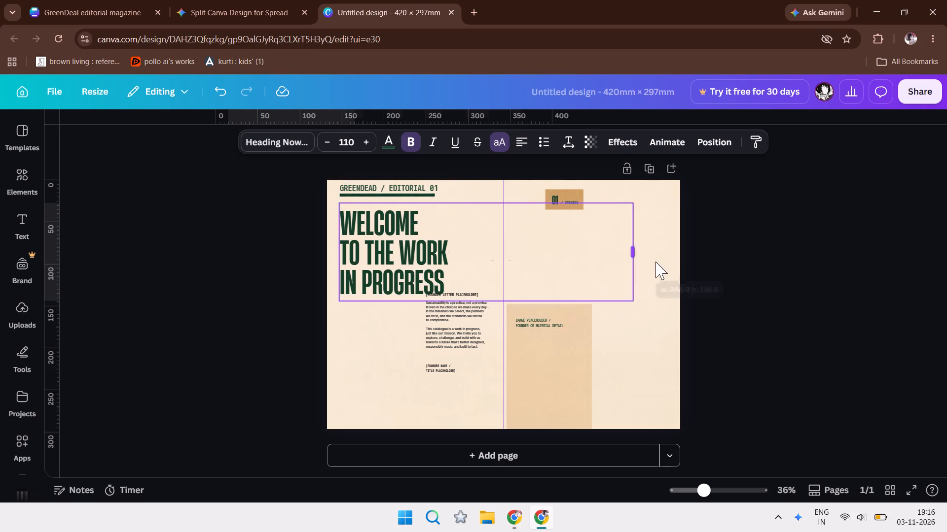
pyautogui.moveTo(656, 262); pyautogui.dragTo(661, 264)
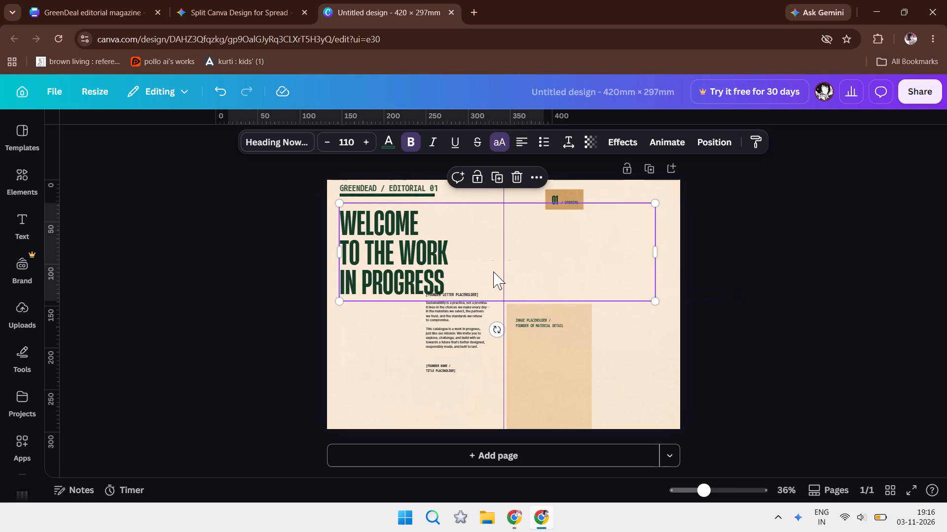
# Replace the "WELCOME TO THE WORK IN PROGRESS" heading text with "SOURCING ETHICAL".
pyautogui.doubleClick(493, 271)
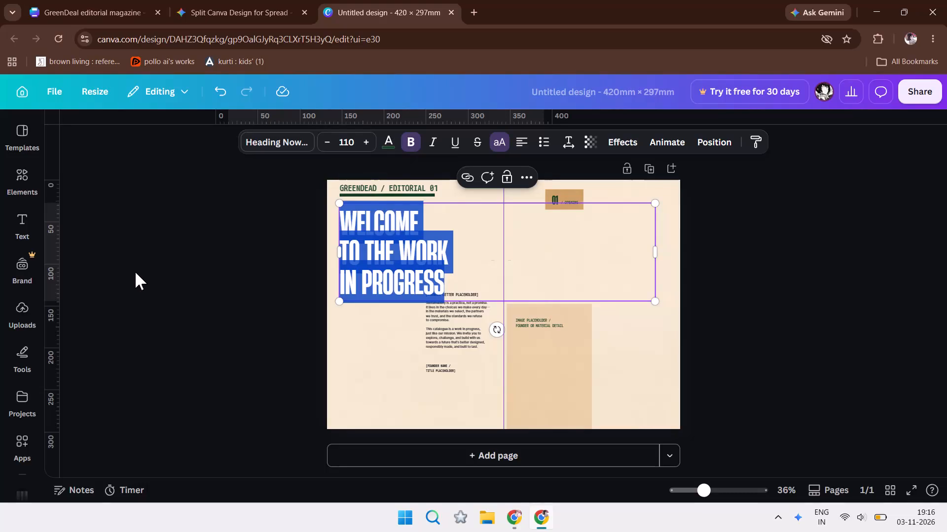
pyautogui.press('BackSpace')
pyautogui.press('o')
pyautogui.press('BackSpace')
pyautogui.write('SOURCING,')
pyautogui.press('space')
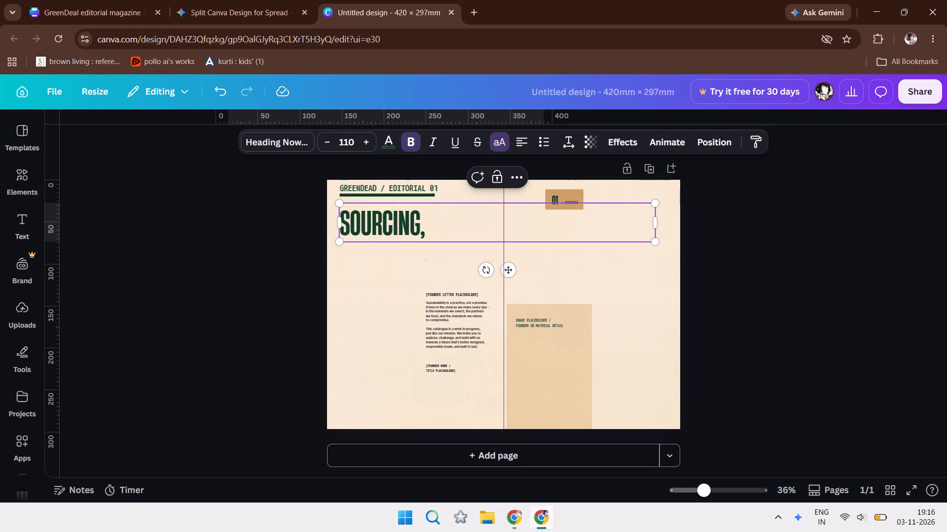
pyautogui.press('BackSpace')
pyautogui.press('BackSpace')
pyautogui.press('space')
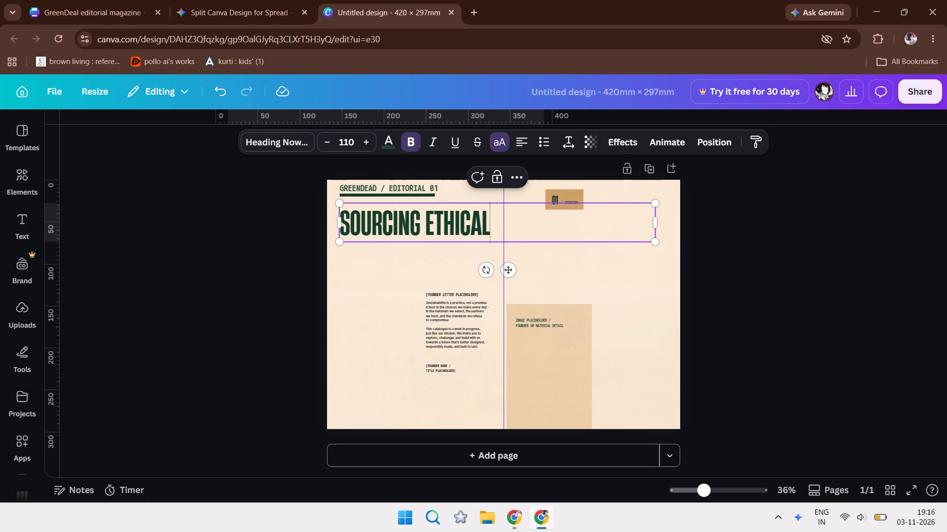
# Fit the heading's text box to its words and enlarge it to about size 241 so it spans both pages of the spread.
pyautogui.moveTo(657, 222); pyautogui.dragTo(496, 212)
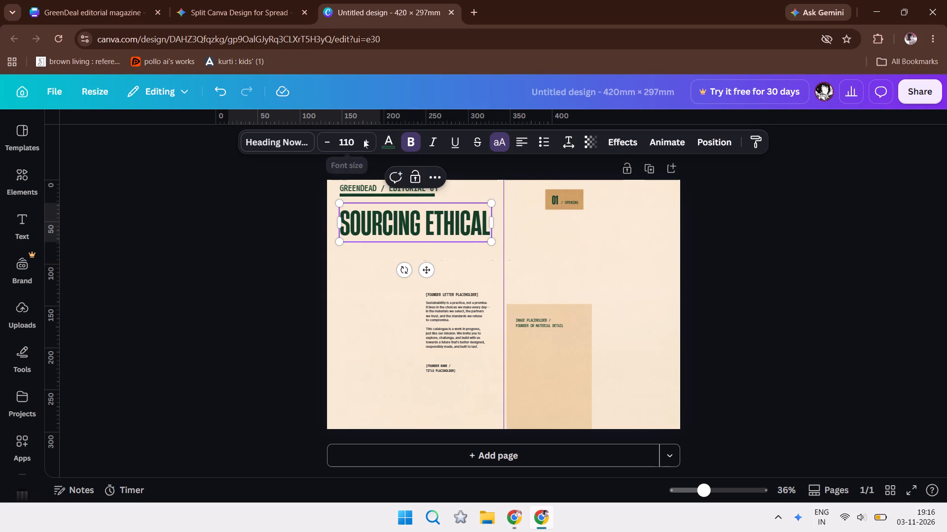
pyautogui.moveTo(497, 243); pyautogui.dragTo(658, 301)
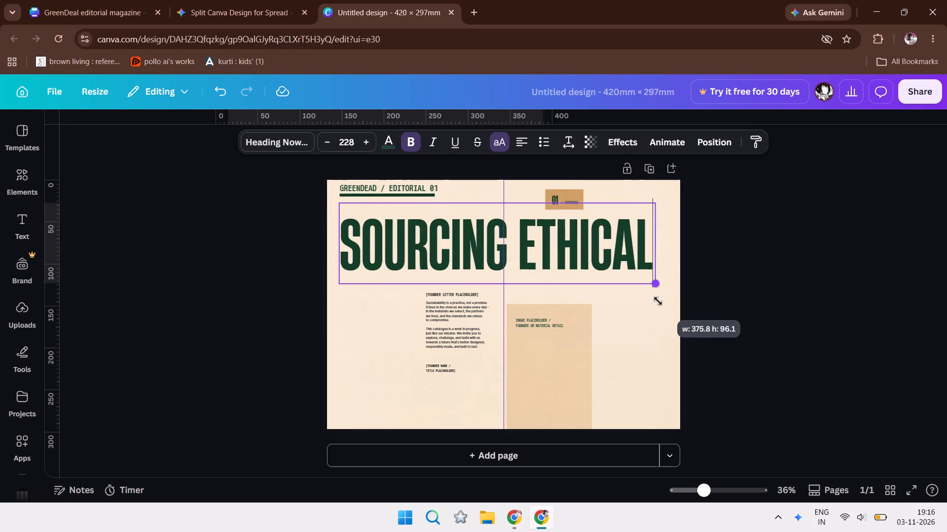
pyautogui.moveTo(658, 301); pyautogui.dragTo(674, 308)
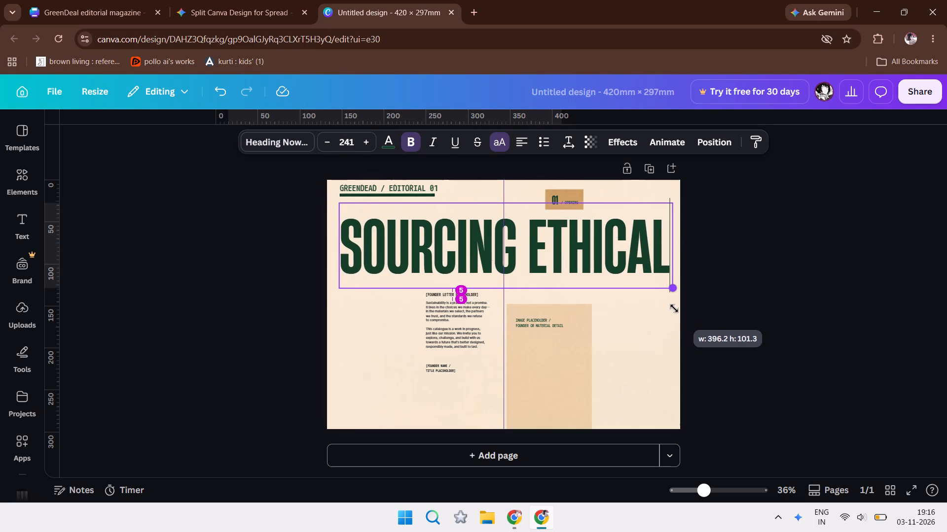
pyautogui.moveTo(674, 308); pyautogui.dragTo(674, 309)
pyautogui.click(710, 292)
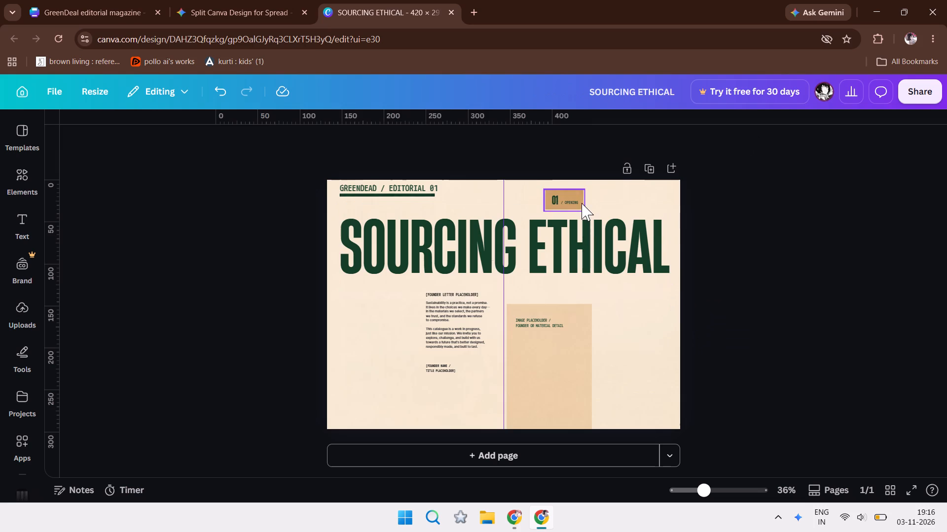
# Move the tan badge with its "01" and "/ OPENING" texts to the spread's top-right corner, keeping both texts on the badge.
pyautogui.moveTo(581, 203); pyautogui.dragTo(665, 202)
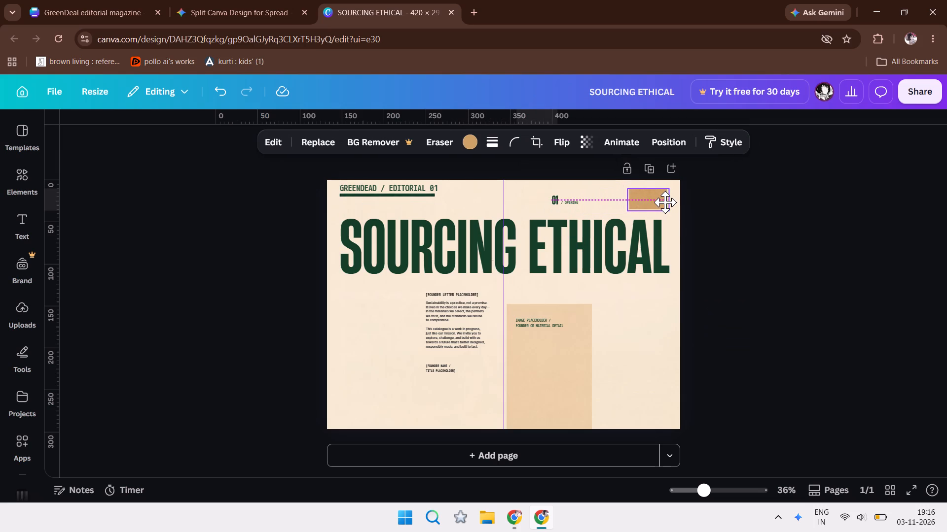
pyautogui.moveTo(665, 202); pyautogui.dragTo(665, 200)
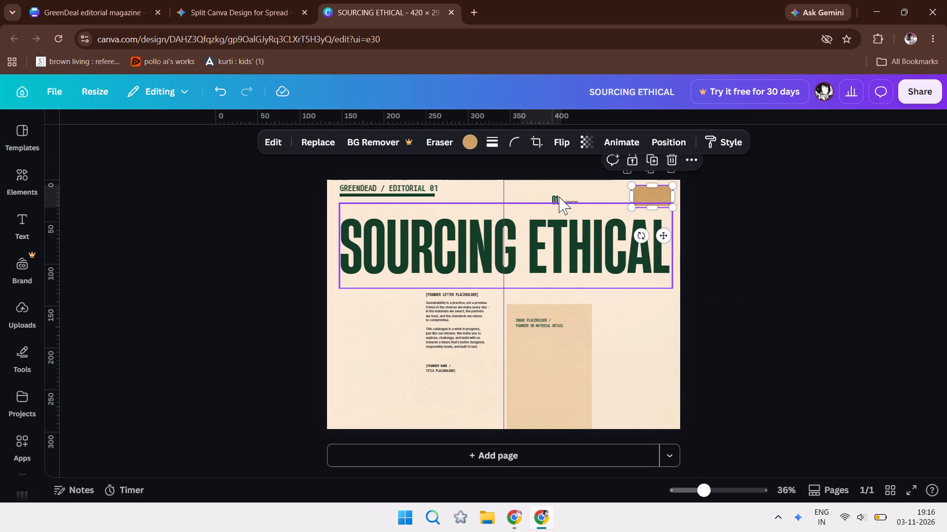
pyautogui.moveTo(554, 198); pyautogui.dragTo(640, 194)
pyautogui.click(749, 217)
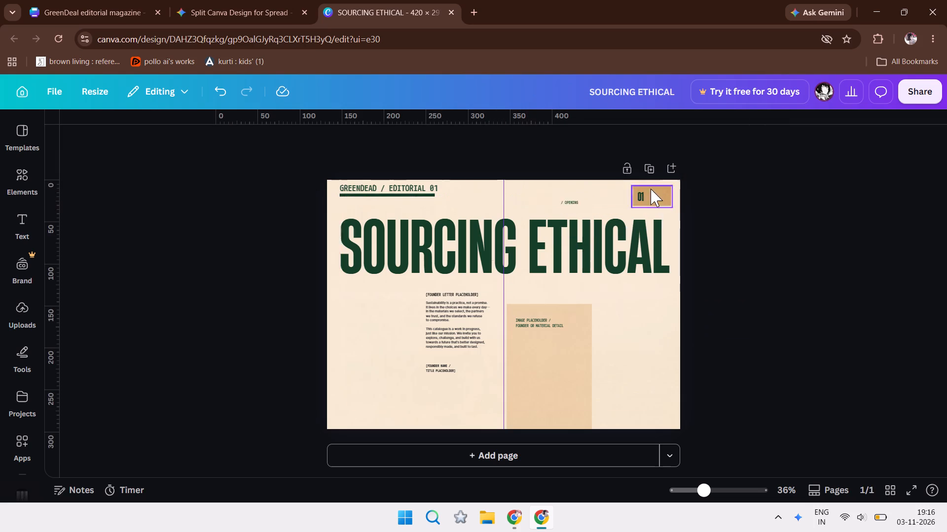
pyautogui.moveTo(573, 203); pyautogui.dragTo(654, 199)
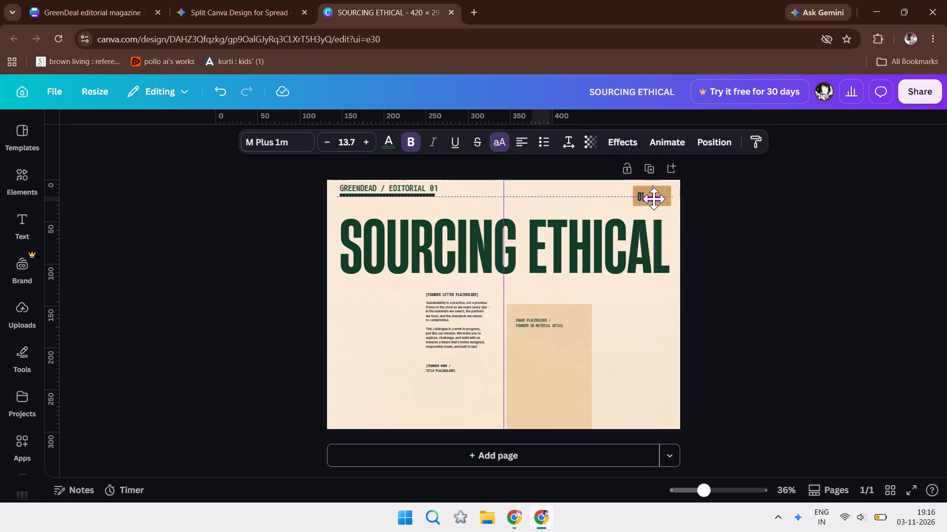
pyautogui.moveTo(654, 199); pyautogui.dragTo(658, 200)
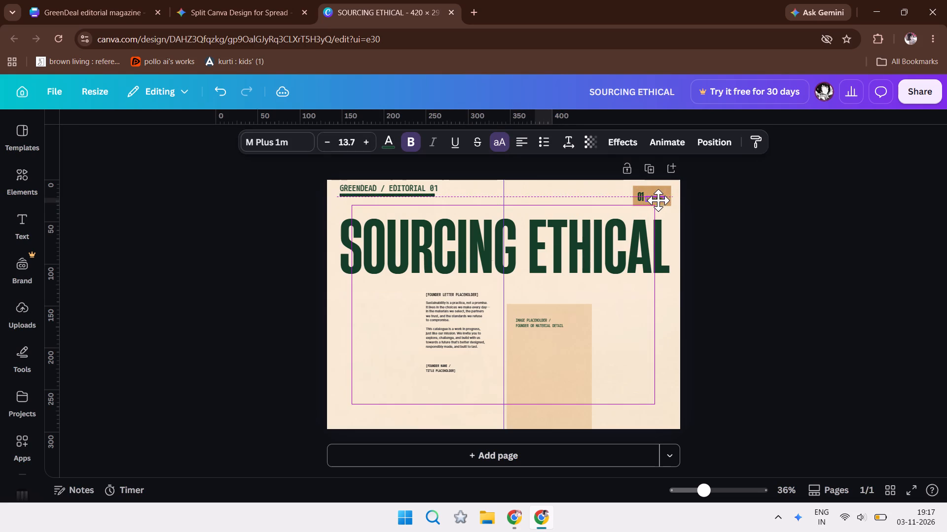
pyautogui.moveTo(658, 200); pyautogui.dragTo(658, 199)
pyautogui.click(697, 211)
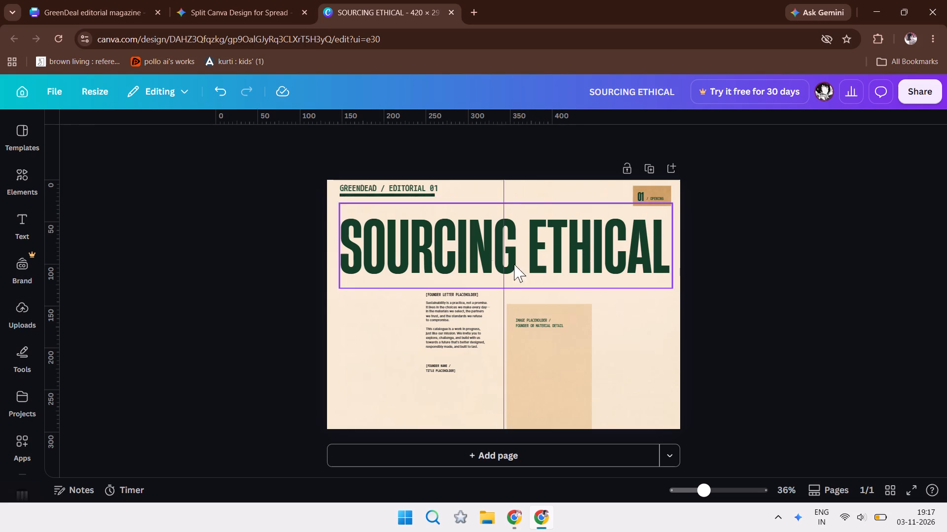
# Move the "[FOUNDER LETTER PLACEHOLDER]" text under the start of the heading and rewrite it as "A NOTE FROM THE FOUNDER".
pyautogui.moveTo(450, 296); pyautogui.dragTo(414, 291)
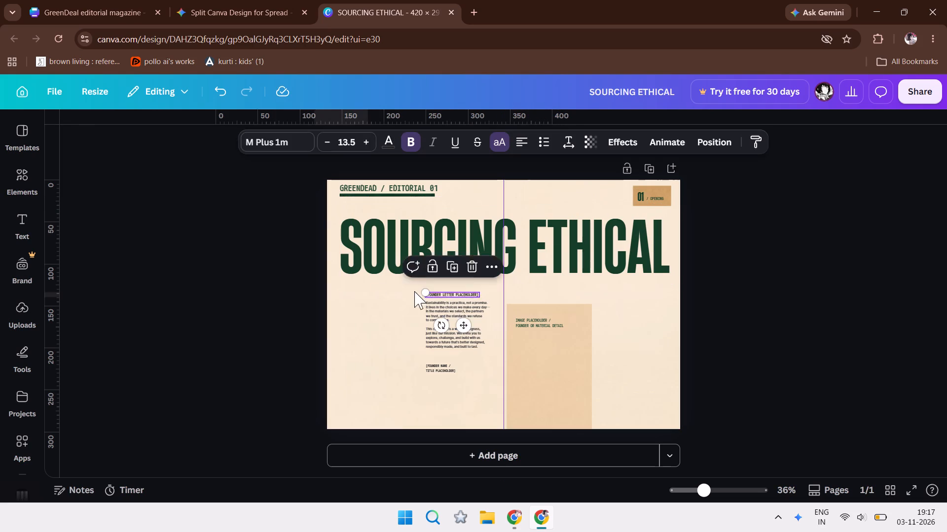
pyautogui.moveTo(414, 291); pyautogui.dragTo(365, 287)
pyautogui.doubleClick(365, 287)
pyautogui.press('BackSpace')
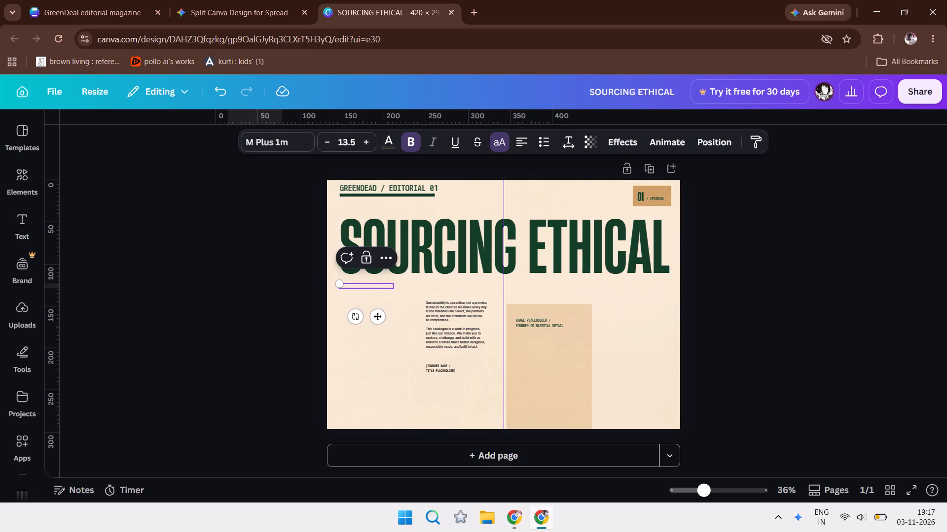
pyautogui.press('space')
pyautogui.write('FOUNDER')
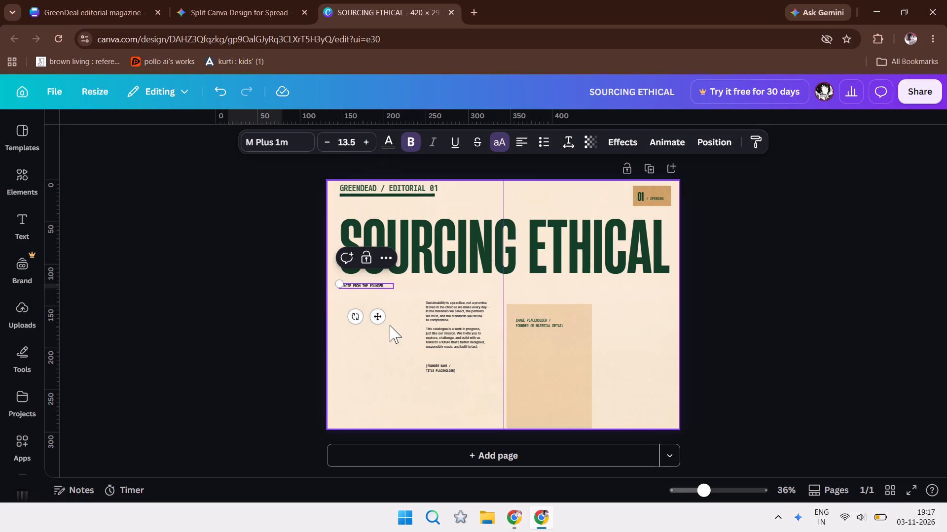
# Enlarge the "A NOTE FROM THE FOUNDER" subheading to size 31 and reposition it beneath the left end of the main heading.
pyautogui.click(342, 287)
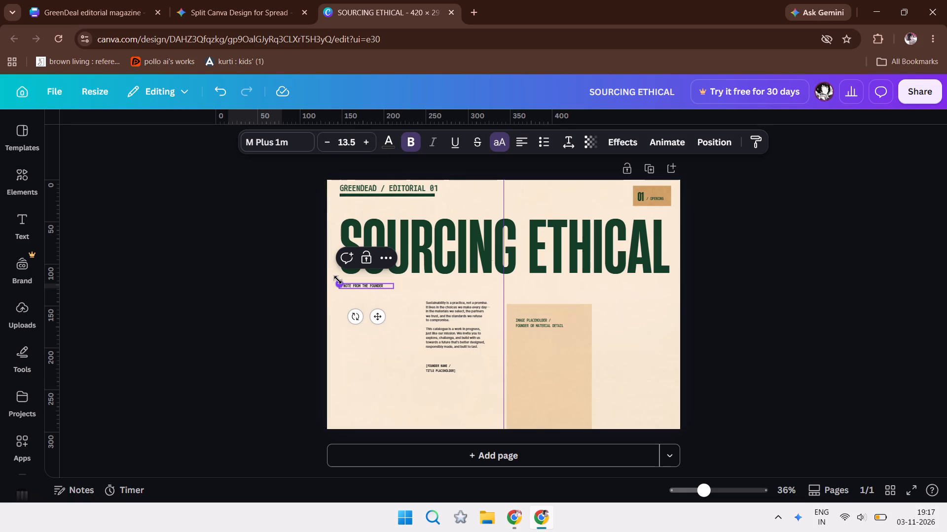
pyautogui.moveTo(338, 280); pyautogui.dragTo(271, 241)
pyautogui.click(271, 241)
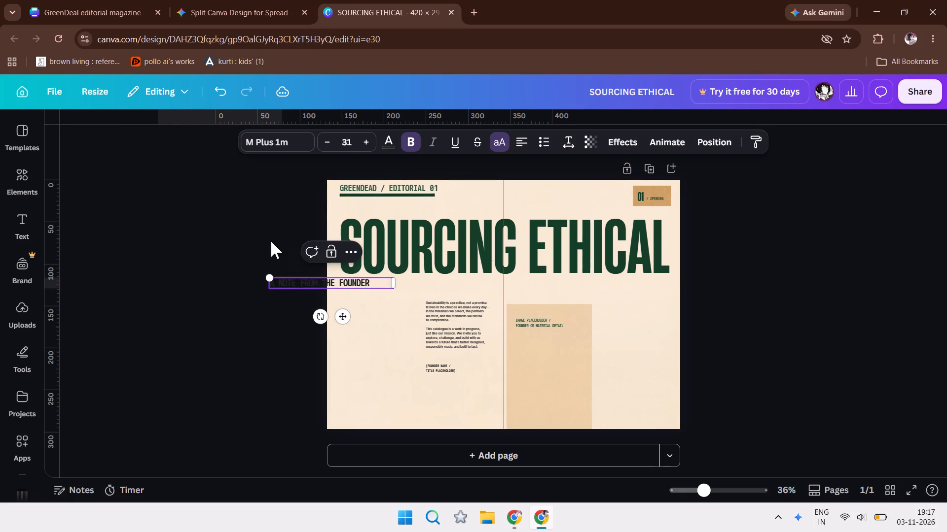
pyautogui.moveTo(371, 287); pyautogui.dragTo(444, 291)
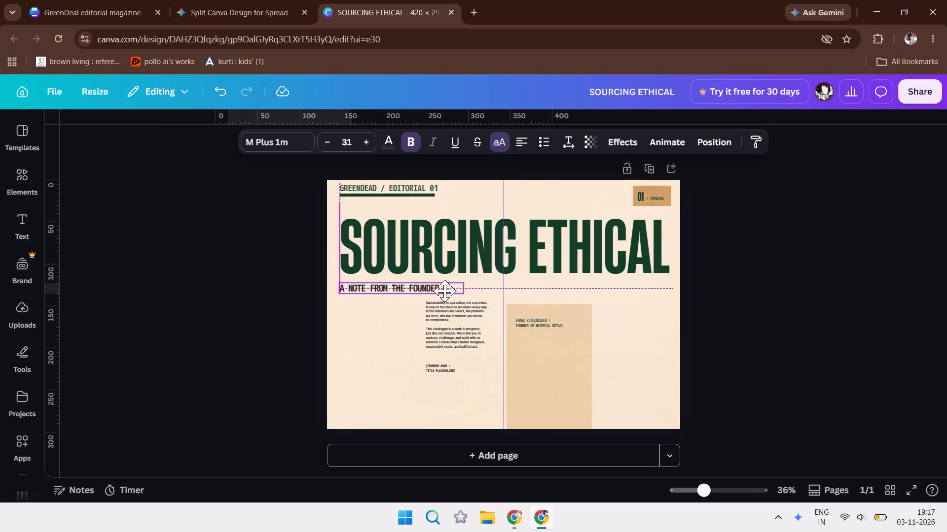
pyautogui.moveTo(444, 291); pyautogui.dragTo(445, 291)
# Move the founder letter paragraphs directly beneath the "A NOTE FROM THE FOUNDER" subheading, aligned with its start.
pyautogui.moveTo(473, 331); pyautogui.dragTo(402, 332)
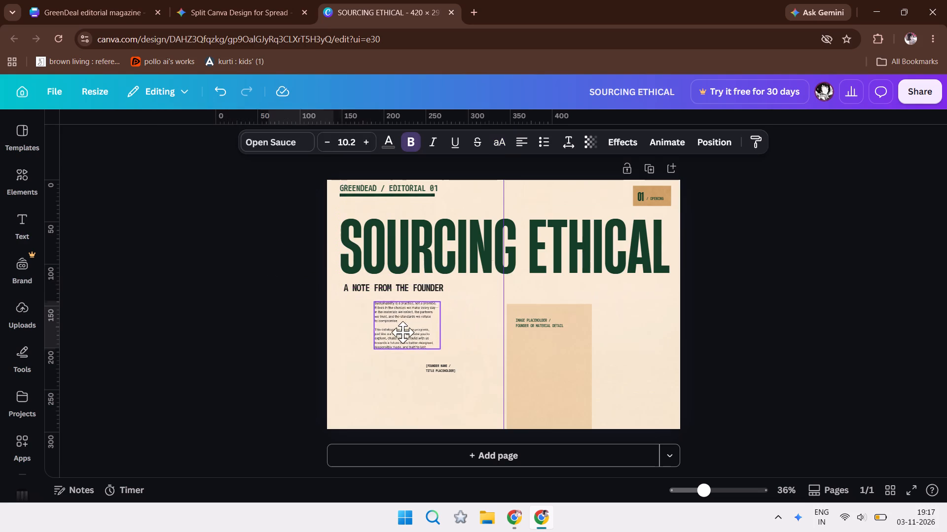
pyautogui.moveTo(402, 332); pyautogui.dragTo(392, 328)
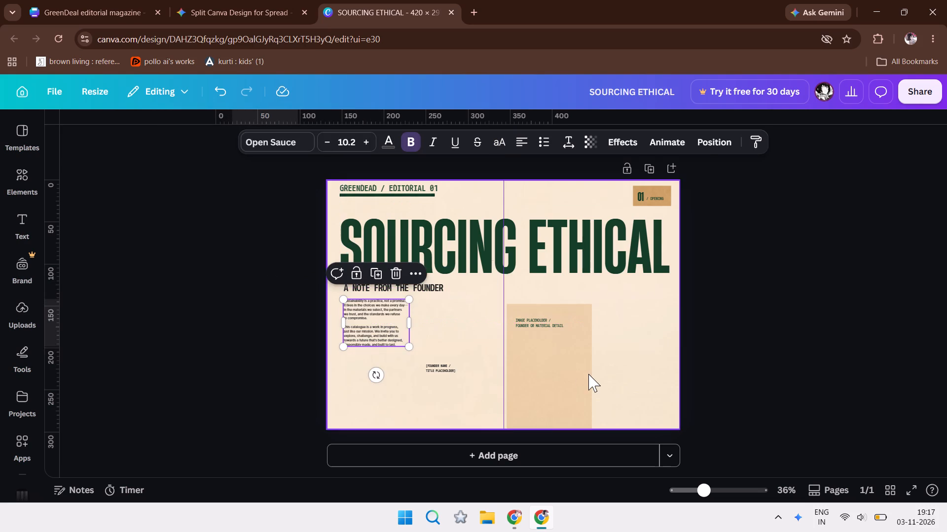
# Move the large tan image placeholder block to the bottom-right corner of the spread.
pyautogui.moveTo(588, 374); pyautogui.dragTo(680, 371)
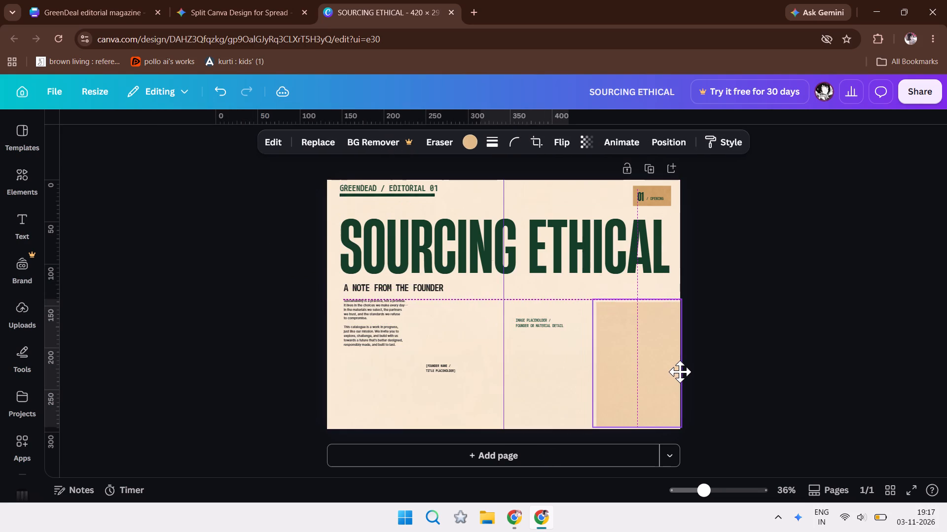
pyautogui.moveTo(680, 371); pyautogui.dragTo(677, 375)
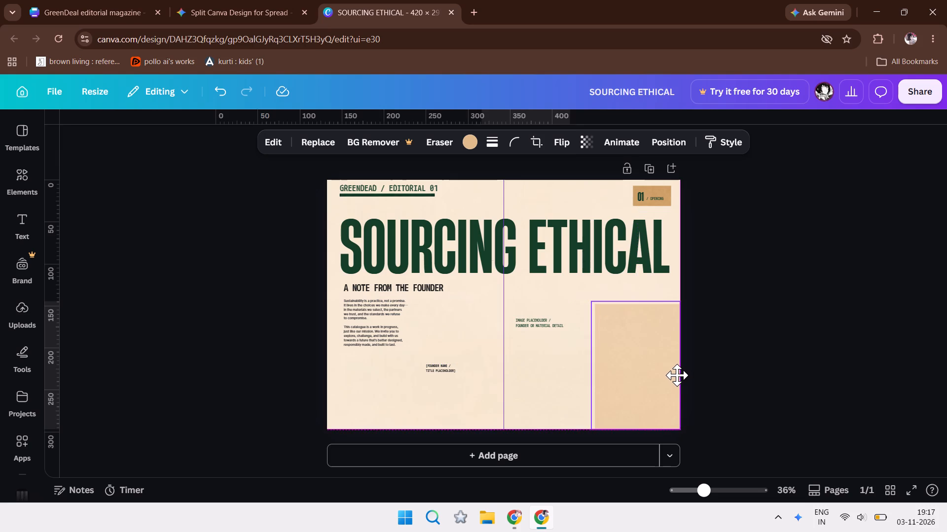
pyautogui.moveTo(677, 375); pyautogui.dragTo(675, 376)
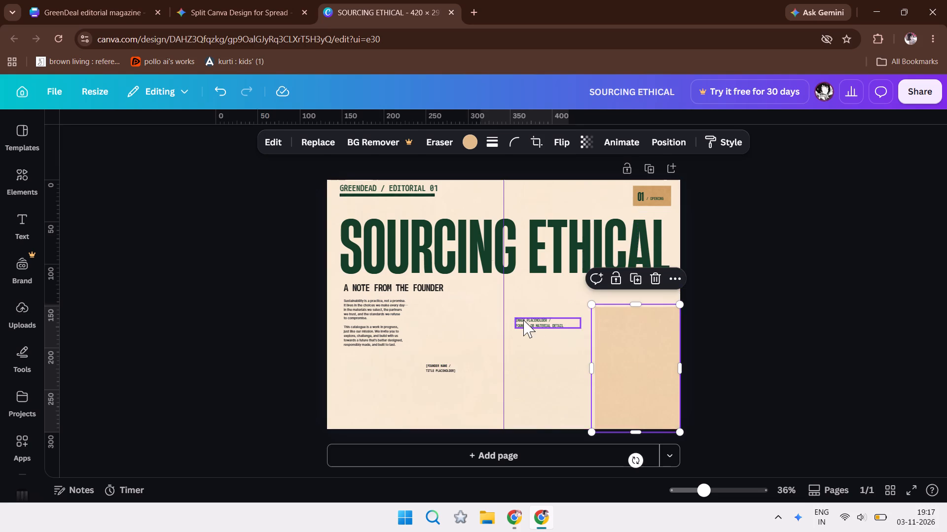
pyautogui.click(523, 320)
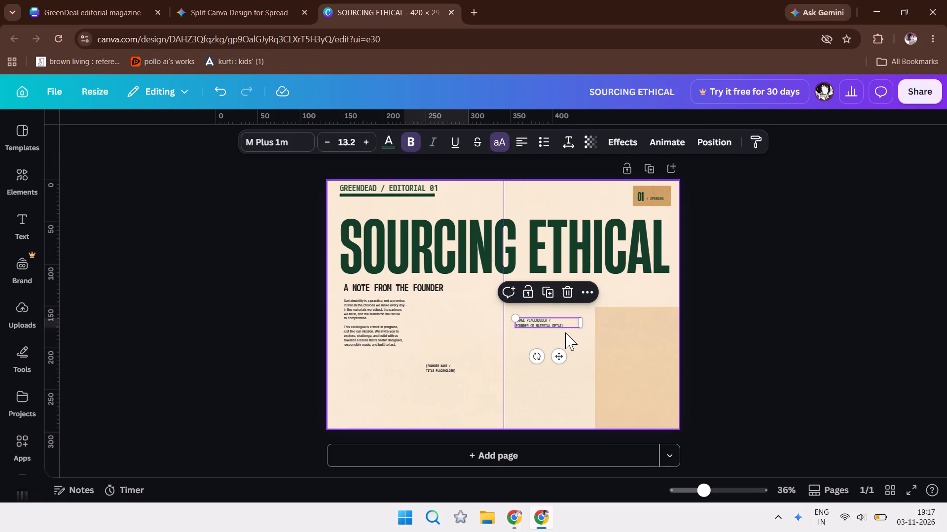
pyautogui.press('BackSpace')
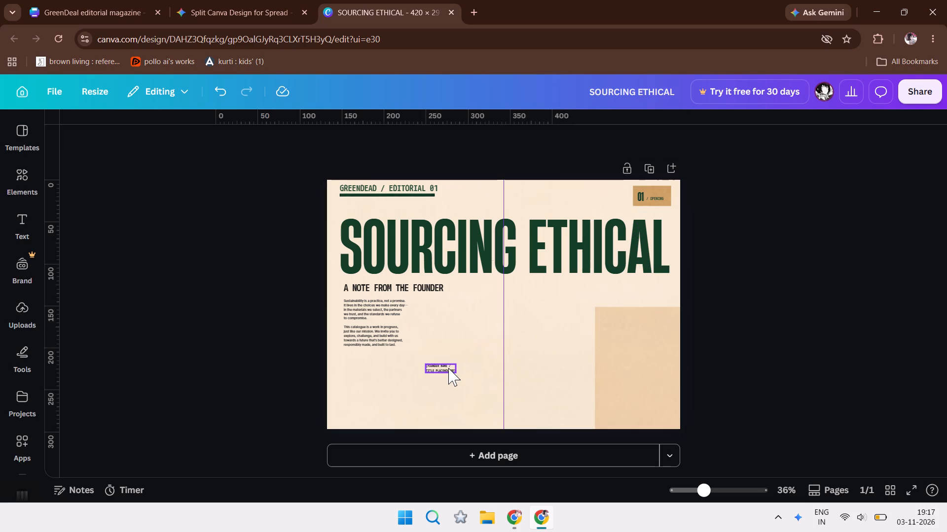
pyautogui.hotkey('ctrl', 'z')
# Move the "IMAGE PLACEHOLDER / FOUNDER OR MATERIAL DETAIL" caption onto the upper part of the tan image block.
pyautogui.moveTo(533, 322); pyautogui.dragTo(540, 322)
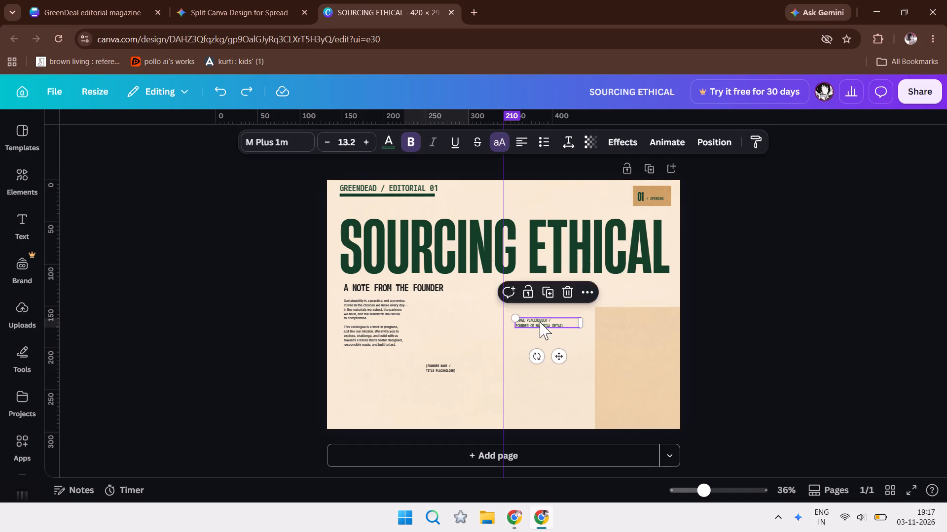
pyautogui.moveTo(540, 322); pyautogui.dragTo(619, 320)
pyautogui.click(702, 358)
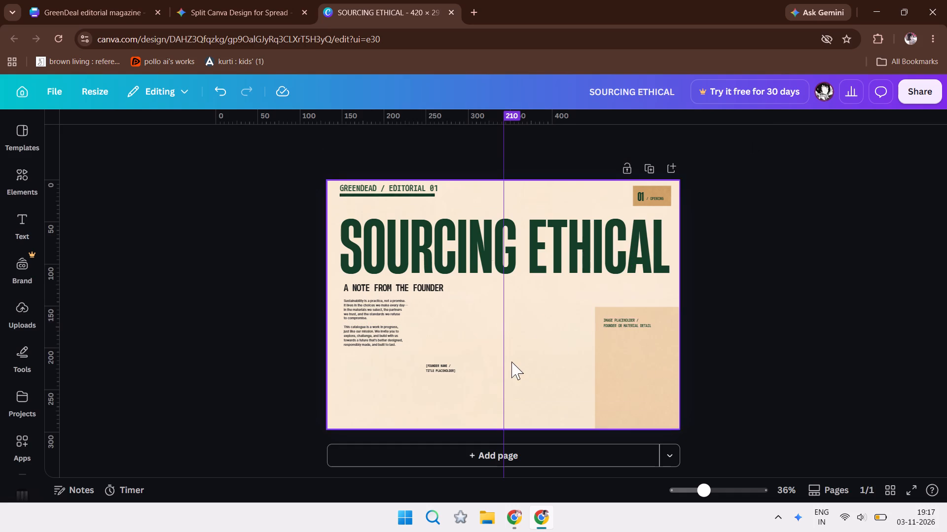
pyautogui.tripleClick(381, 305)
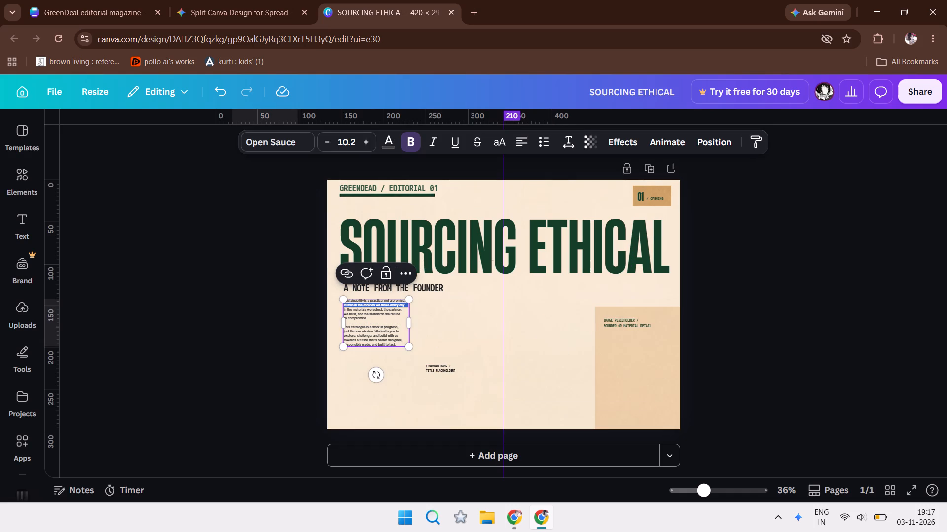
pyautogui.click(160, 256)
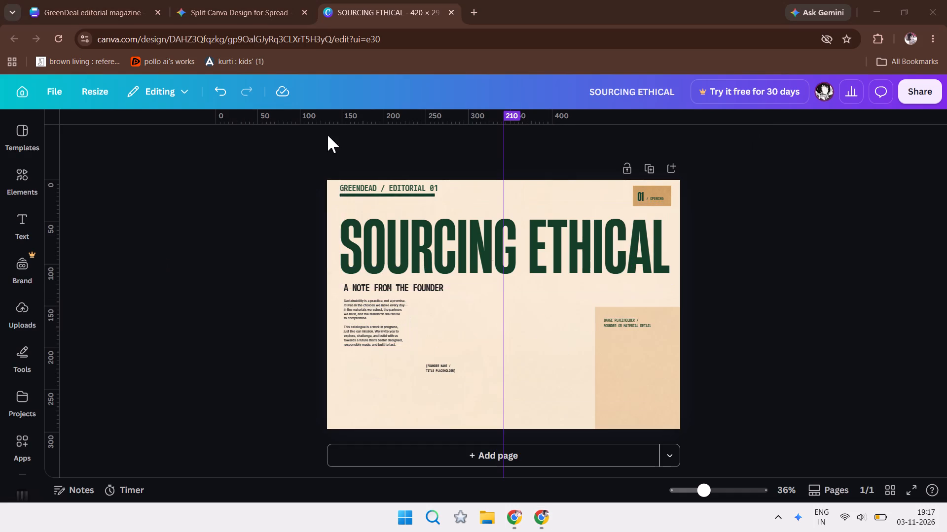
# Search the computer for "w" and open the top result.
pyautogui.press('w')
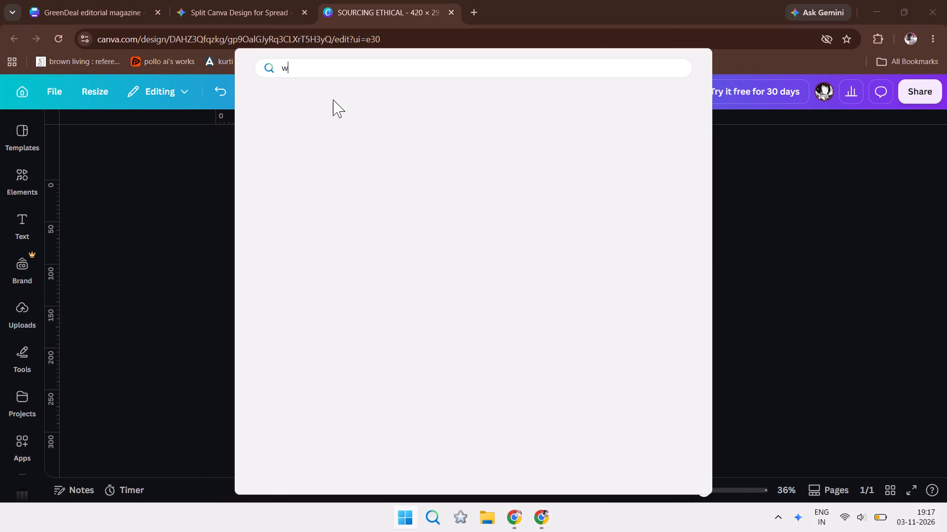
pyautogui.click(340, 153)
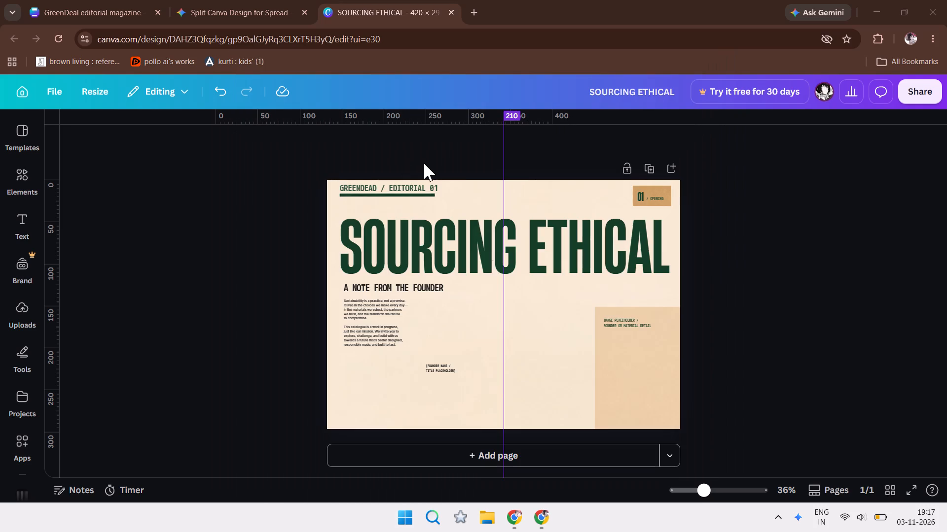
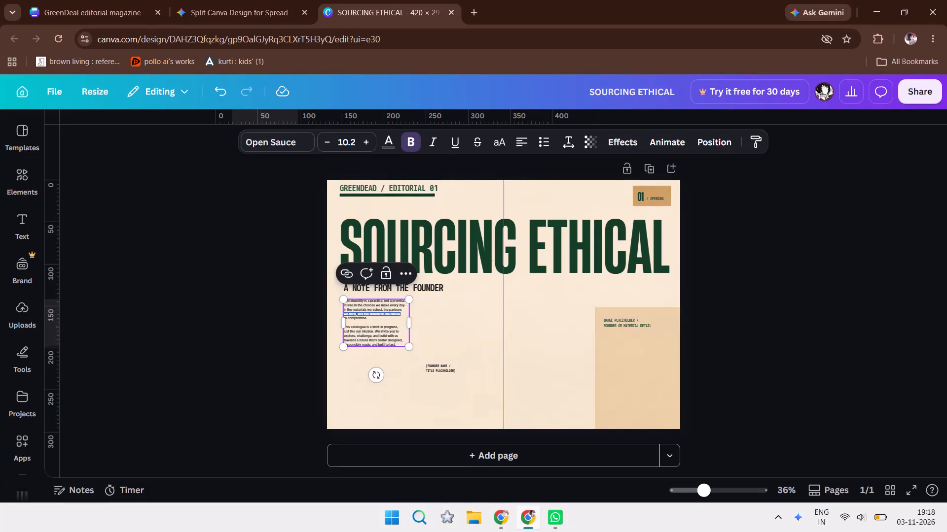
# Replace the founder letter paragraphs under "A NOTE FROM THE FOUNDER" with the copied letter beginning "Dear Partners".
pyautogui.click(401, 339)
pyautogui.moveTo(401, 339); pyautogui.dragTo(349, 303)
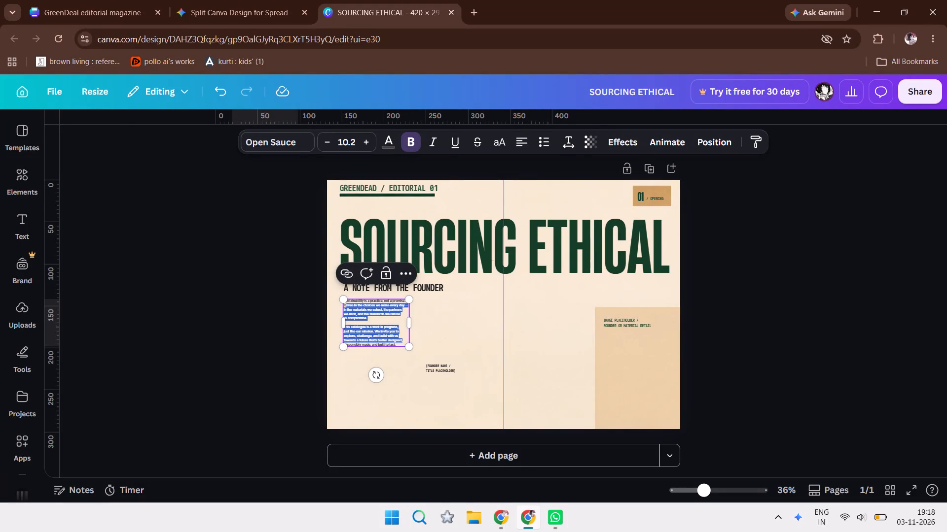
pyautogui.press('BackSpace')
pyautogui.moveTo(402, 303); pyautogui.dragTo(336, 304)
pyautogui.press('BackSpace')
pyautogui.hotkey('ctrl', 'v')
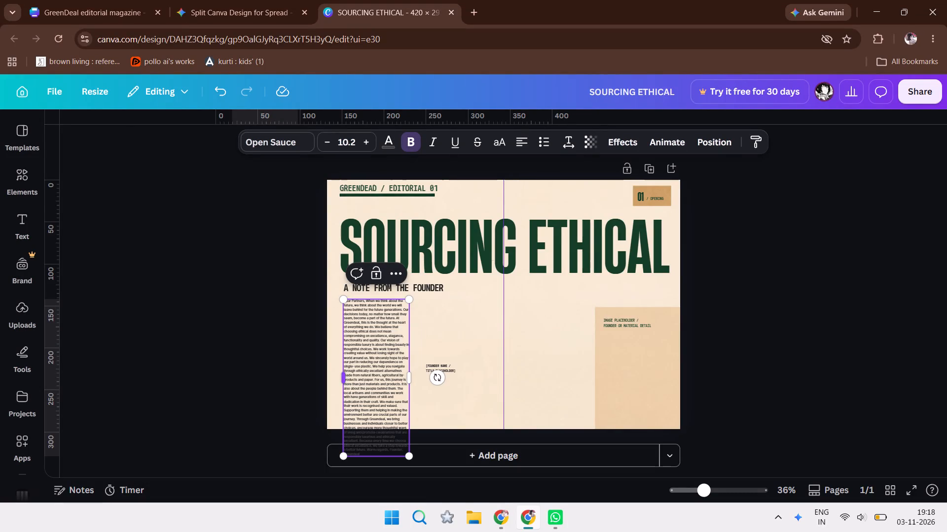
# Widen the founder letter's text box across the centre guide until it ends just before the tan image block.
pyautogui.moveTo(413, 379); pyautogui.dragTo(561, 345)
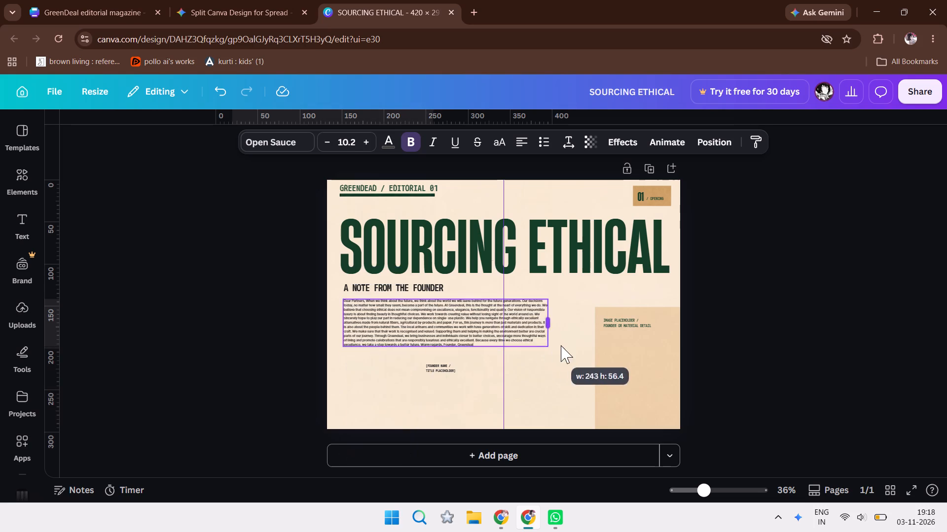
pyautogui.moveTo(561, 345); pyautogui.dragTo(592, 346)
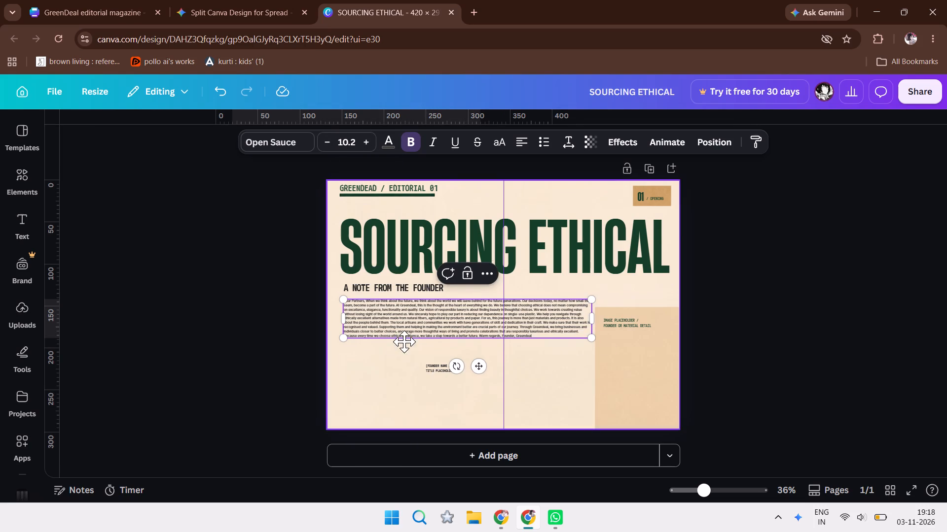
pyautogui.moveTo(344, 342); pyautogui.dragTo(343, 358)
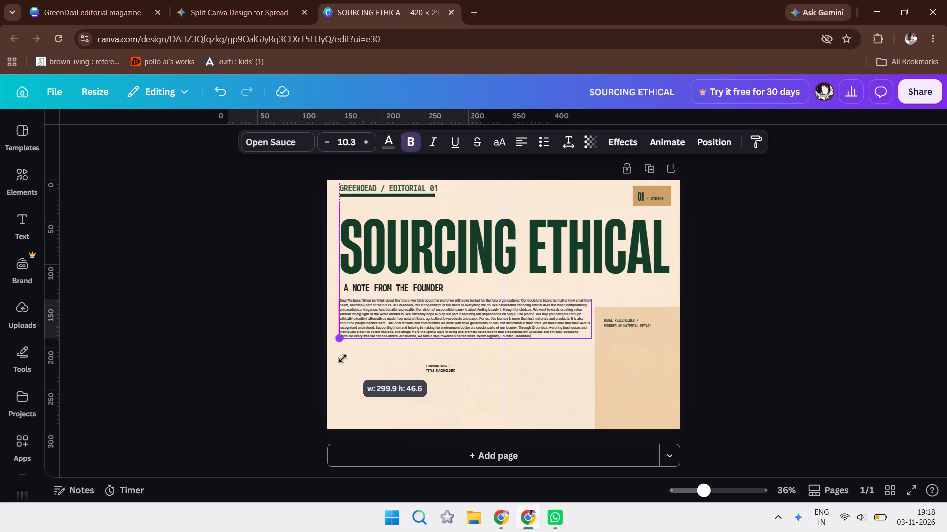
pyautogui.moveTo(343, 358); pyautogui.dragTo(346, 355)
# Set the founder letter's font size to 13.2.
pyautogui.tripleClick(368, 146)
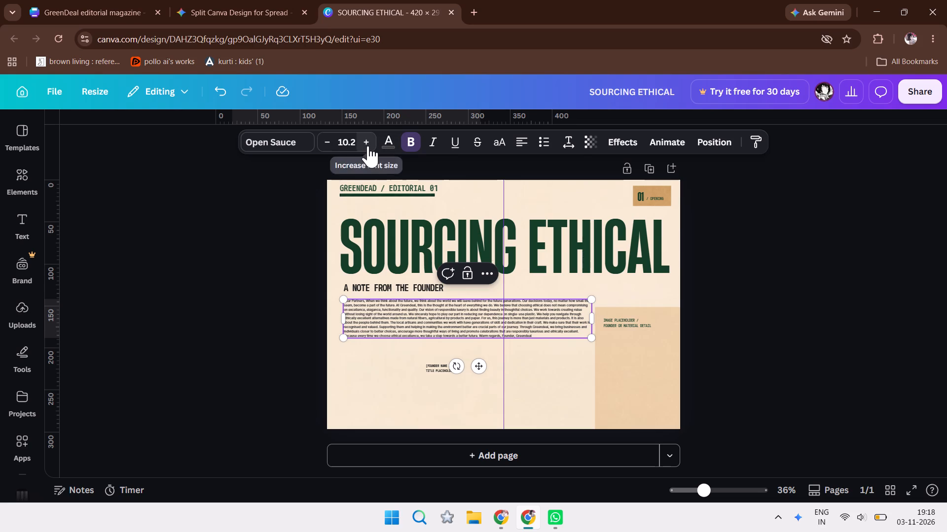
pyautogui.tripleClick(368, 146)
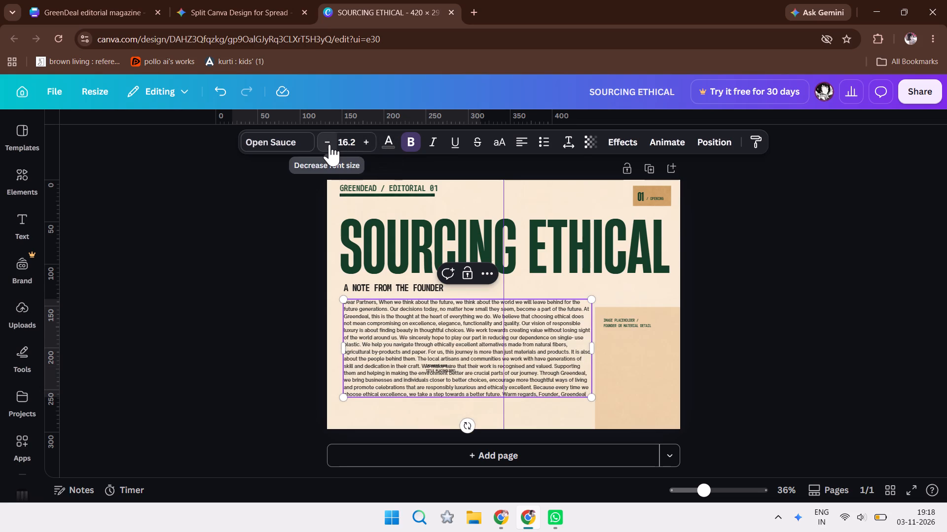
pyautogui.tripleClick(329, 144)
pyautogui.click(329, 144)
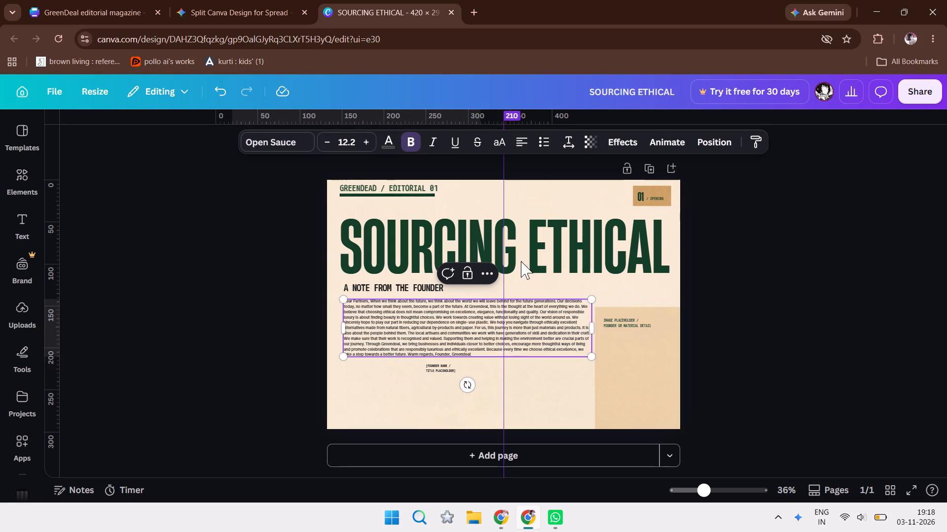
pyautogui.click(362, 141)
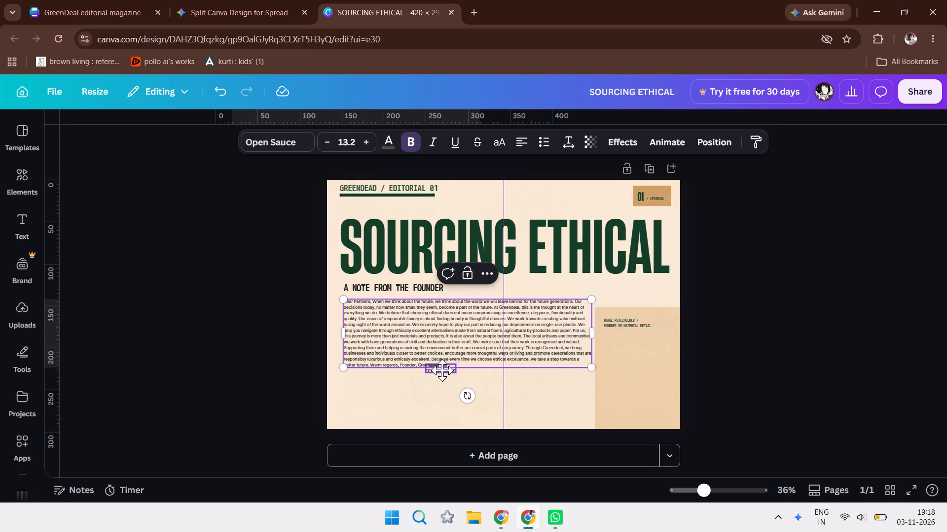
# Move the founder name and title placeholder directly below the letter, aligned with its left edge.
pyautogui.moveTo(440, 373); pyautogui.dragTo(430, 378)
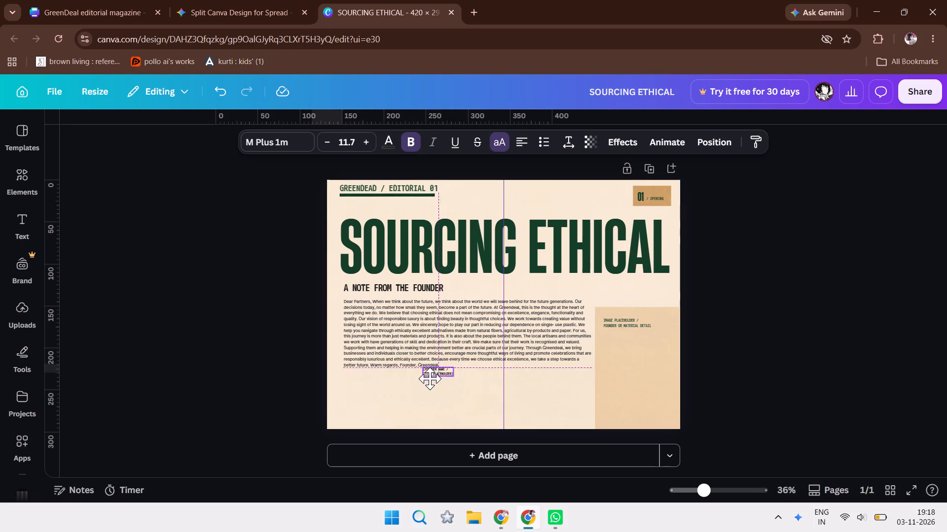
pyautogui.moveTo(430, 378); pyautogui.dragTo(360, 383)
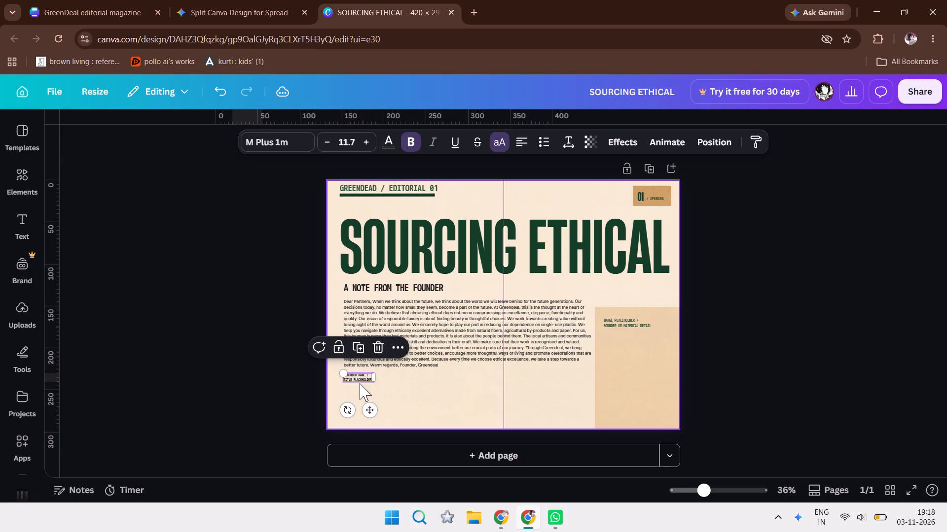
# Justify the founder letter's text alignment.
pyautogui.click(568, 346)
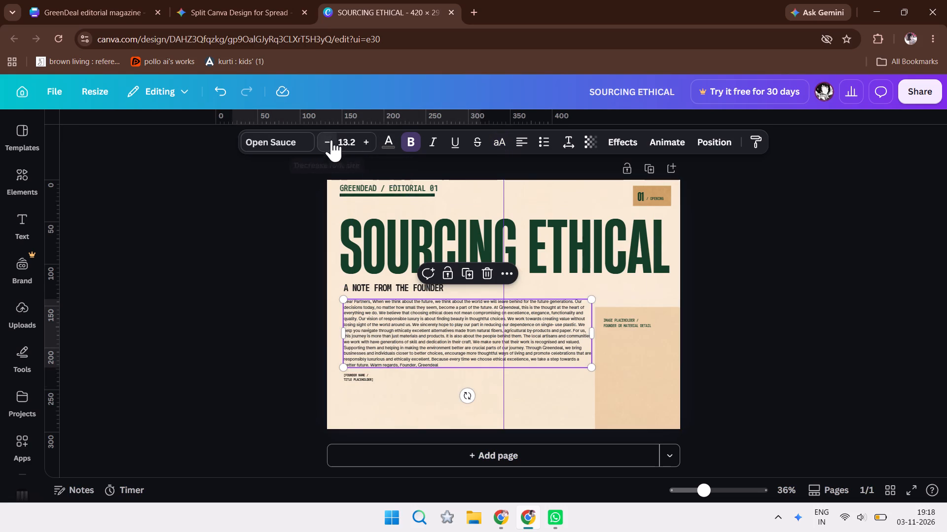
pyautogui.click(523, 142)
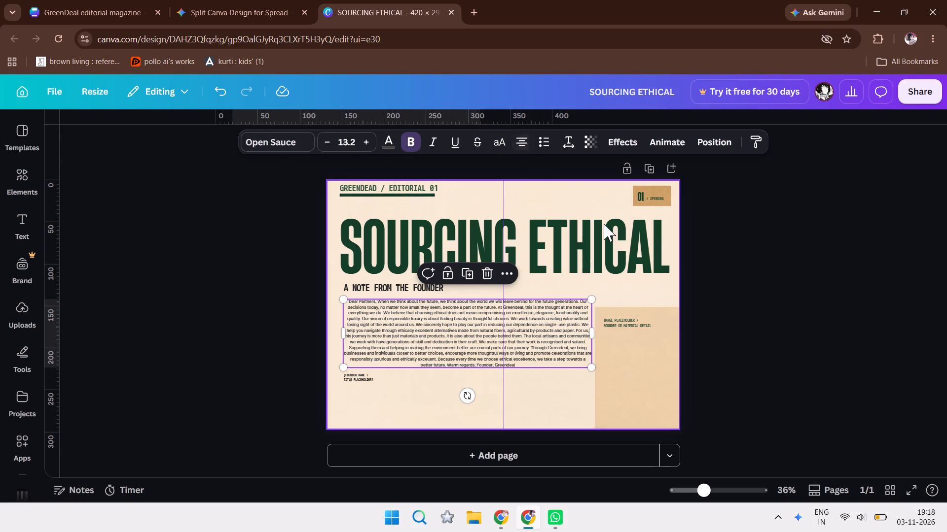
pyautogui.click(755, 336)
pyautogui.click(398, 336)
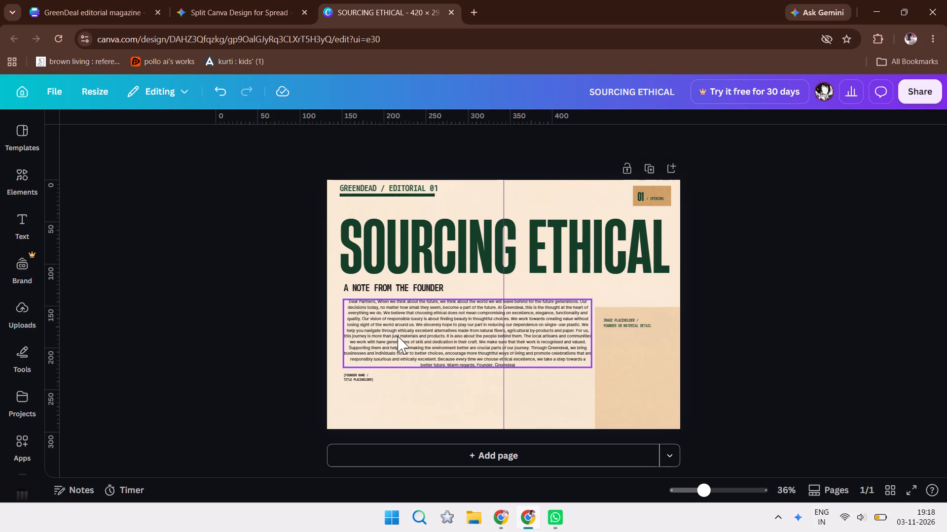
pyautogui.click(518, 138)
pyautogui.click(518, 138)
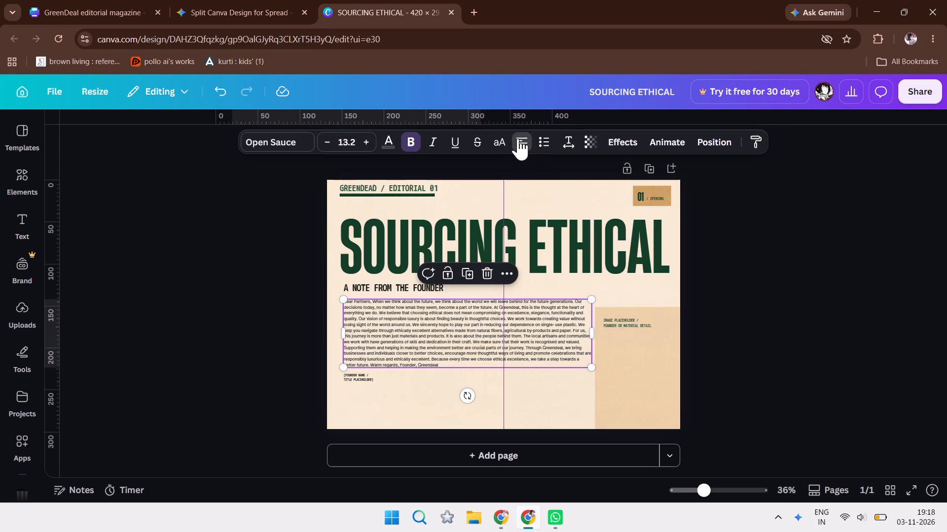
pyautogui.click(754, 242)
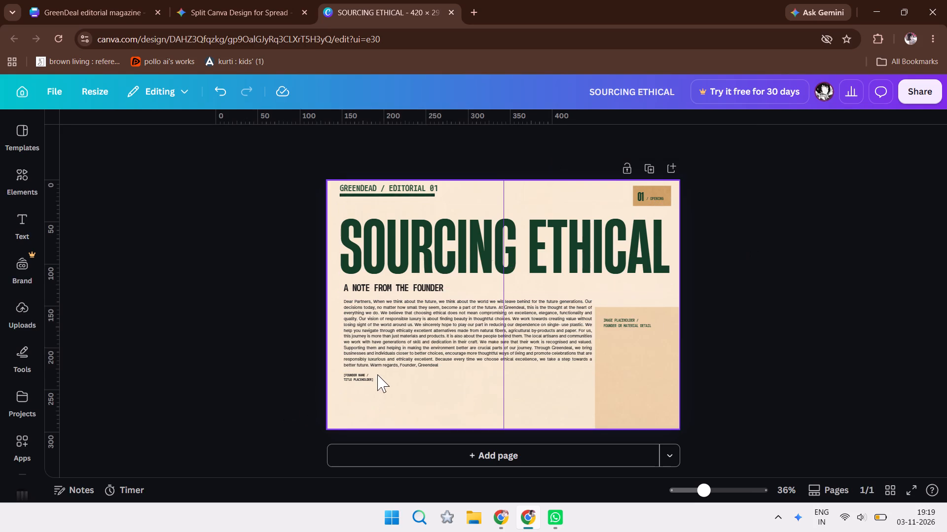
# Nudge the founder name placeholder slightly lower and rewrite it as "[FOUNDER." with "GREENDEAL" on the second line.
pyautogui.tripleClick(366, 378)
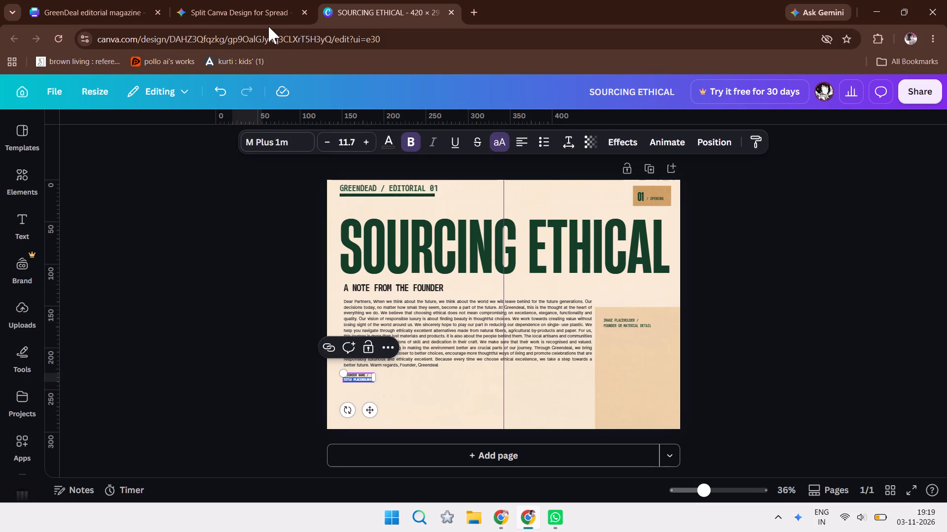
pyautogui.click(358, 371)
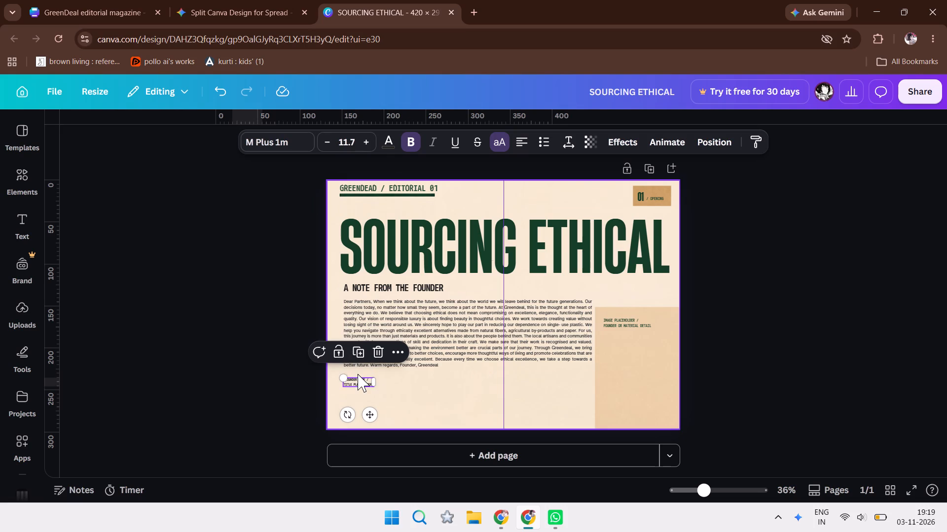
pyautogui.click(358, 383)
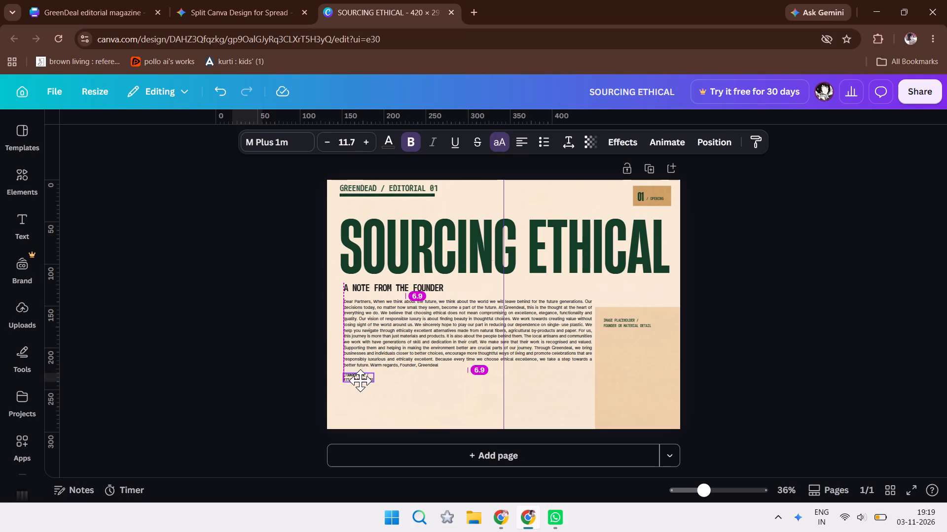
pyautogui.tripleClick(361, 382)
pyautogui.click(361, 382)
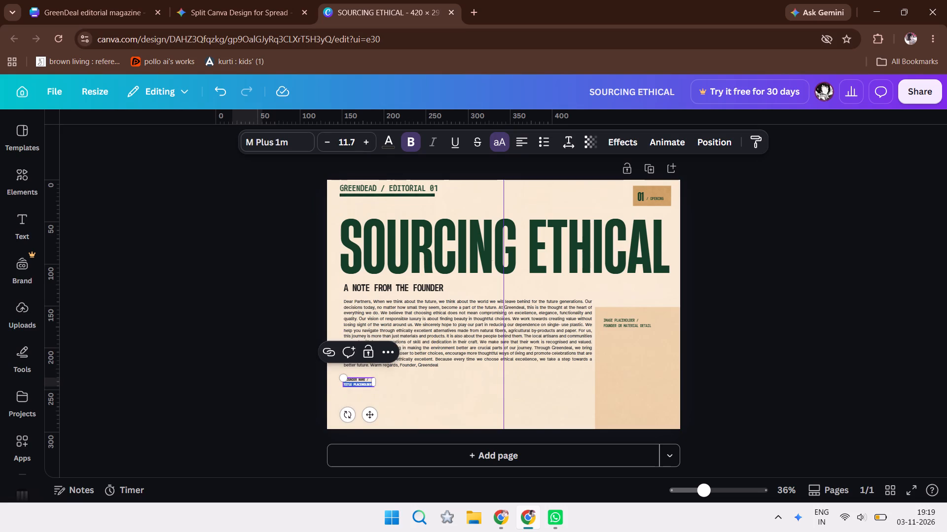
pyautogui.click(361, 382)
pyautogui.press('BackSpace')
pyautogui.press('BackSpace')
pyautogui.press('BackSpace')
pyautogui.press('BackSpace')
pyautogui.press('BackSpace')
pyautogui.press('BackSpace')
pyautogui.press('BackSpace')
pyautogui.press('BackSpace')
pyautogui.press('BackSpace')
pyautogui.press('BackSpace')
pyautogui.press('BackSpace')
pyautogui.press('BackSpace')
pyautogui.press('BackSpace')
pyautogui.press('BackSpace')
pyautogui.press('BackSpace')
pyautogui.press('BackSpace')
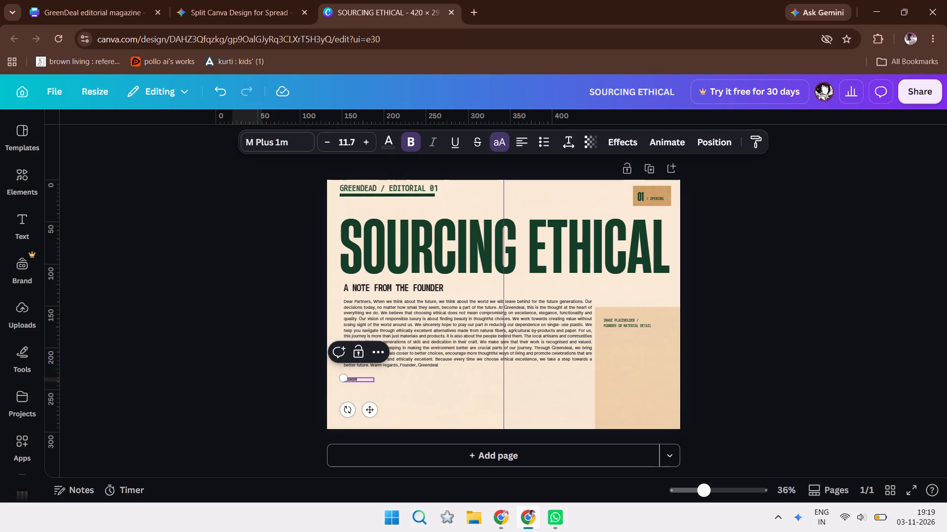
pyautogui.press('f')
pyautogui.press('.')
pyautogui.hotkey('shift', 'Return')
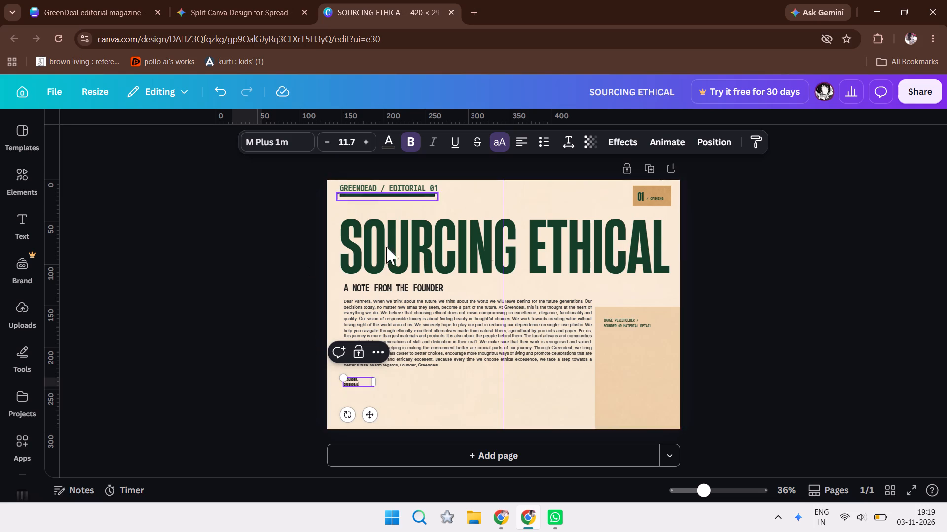
# Enlarge the founder sign-off to font size 29.6 and place it just below the letter, near its left edge.
pyautogui.moveTo(377, 382); pyautogui.dragTo(364, 382)
pyautogui.moveTo(342, 379); pyautogui.dragTo(318, 361)
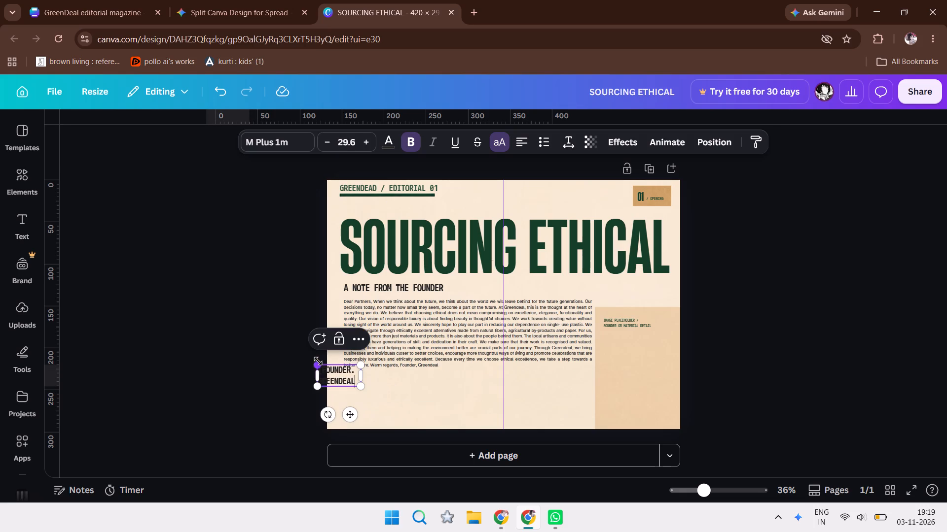
pyautogui.click(268, 400)
pyautogui.moveTo(351, 369); pyautogui.dragTo(376, 376)
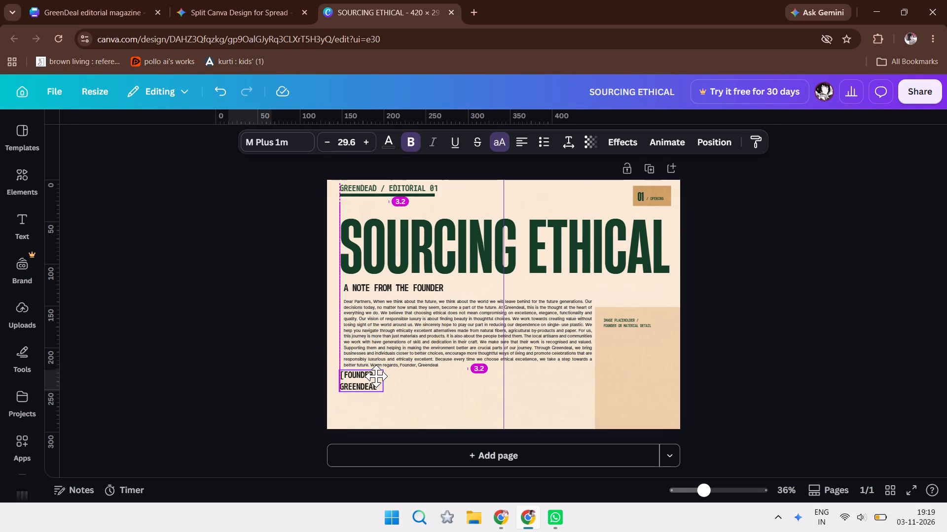
pyautogui.moveTo(376, 376); pyautogui.dragTo(378, 377)
pyautogui.click(372, 383)
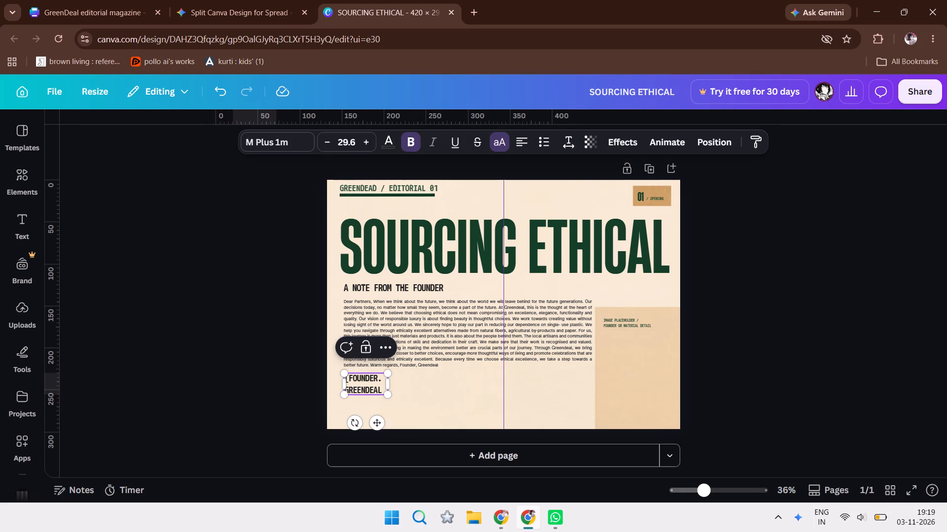
# Change the full stop after "FOUNDER" to a comma and remove the opening bracket from the sign-off.
pyautogui.click(383, 382)
pyautogui.press('BackSpace')
pyautogui.press(',')
pyautogui.press('Down')
pyautogui.press('Down')
pyautogui.press('Down')
pyautogui.press('Down')
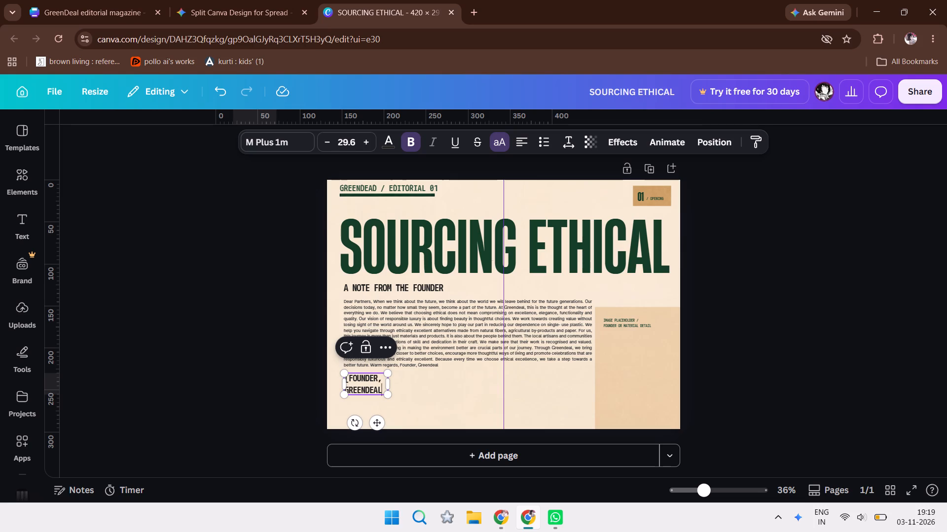
pyautogui.click(349, 377)
pyautogui.press('BackSpace')
pyautogui.click(262, 399)
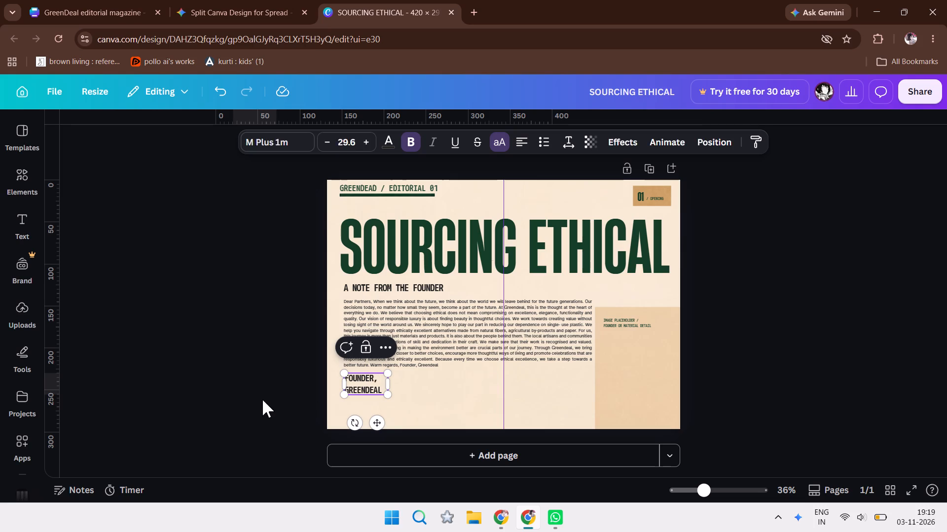
# Enlarge the founder letter to font size 13.4 and narrow its text box to about 283 mm wide, clear of the image placeholder.
pyautogui.click(446, 335)
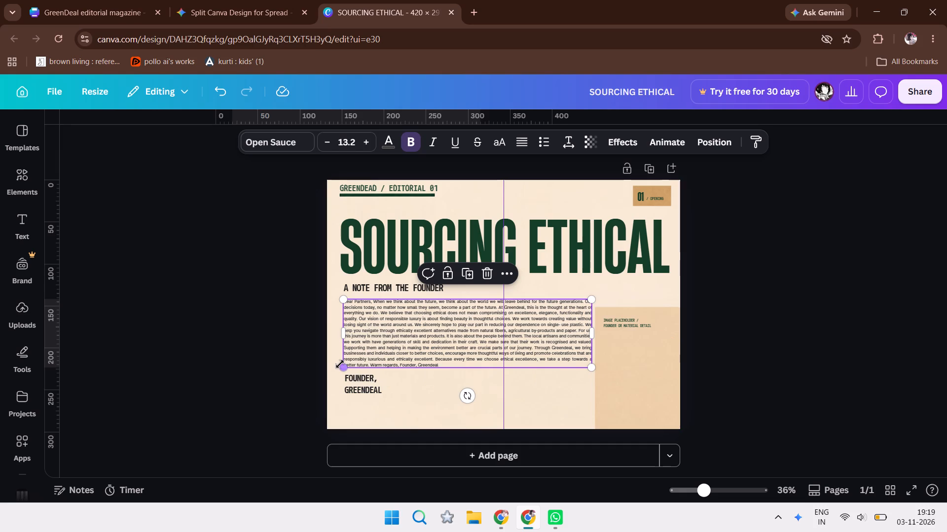
pyautogui.moveTo(340, 365); pyautogui.dragTo(337, 370)
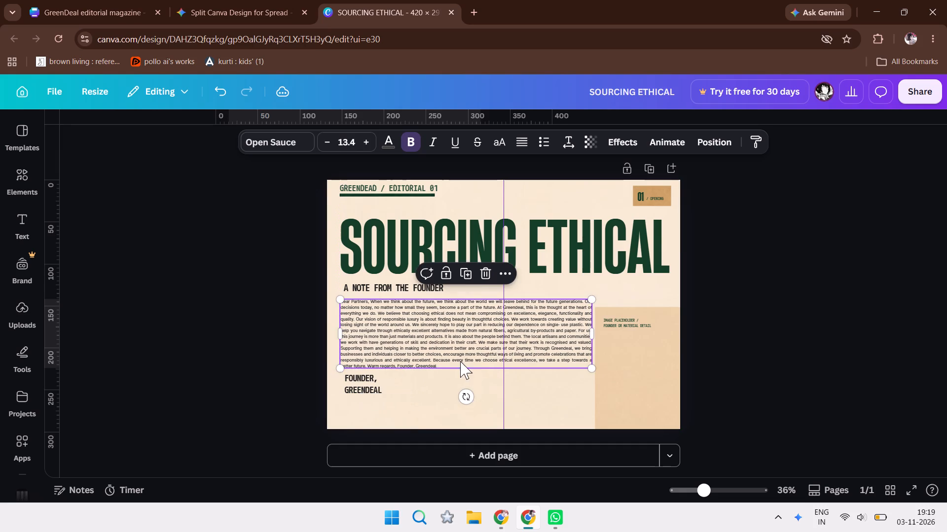
pyautogui.click(633, 332)
pyautogui.click(583, 331)
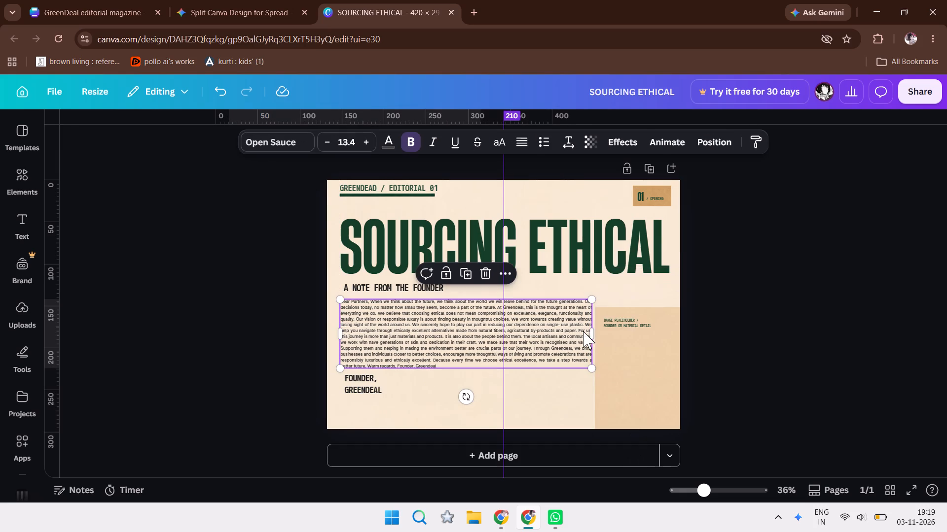
pyautogui.click(593, 330)
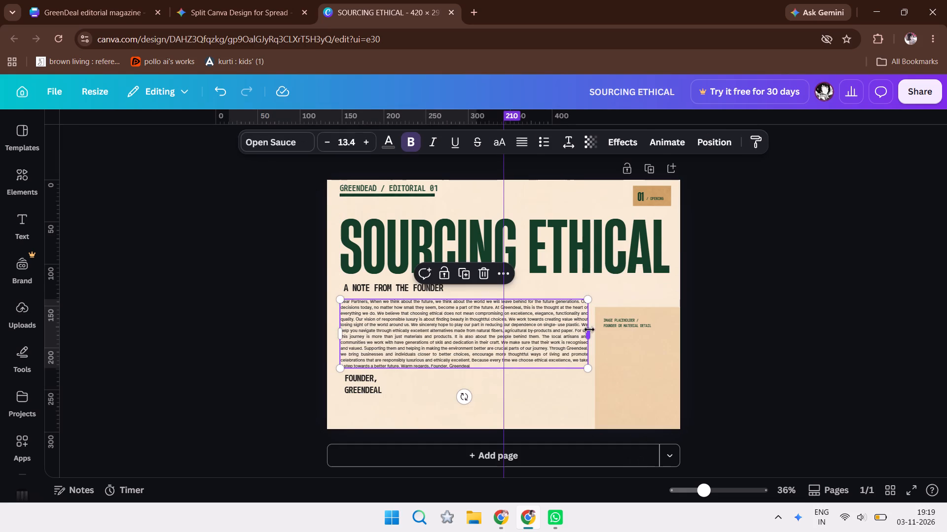
pyautogui.click(520, 332)
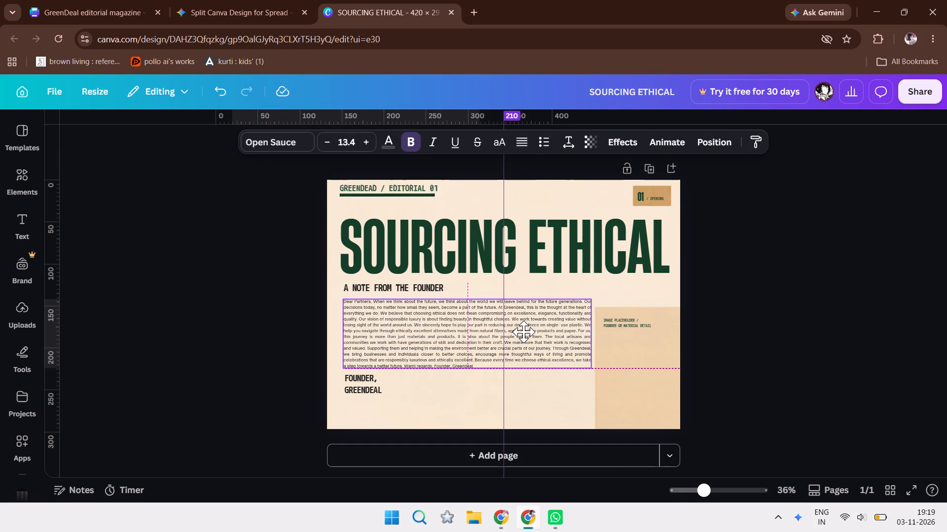
pyautogui.moveTo(596, 332); pyautogui.dragTo(586, 332)
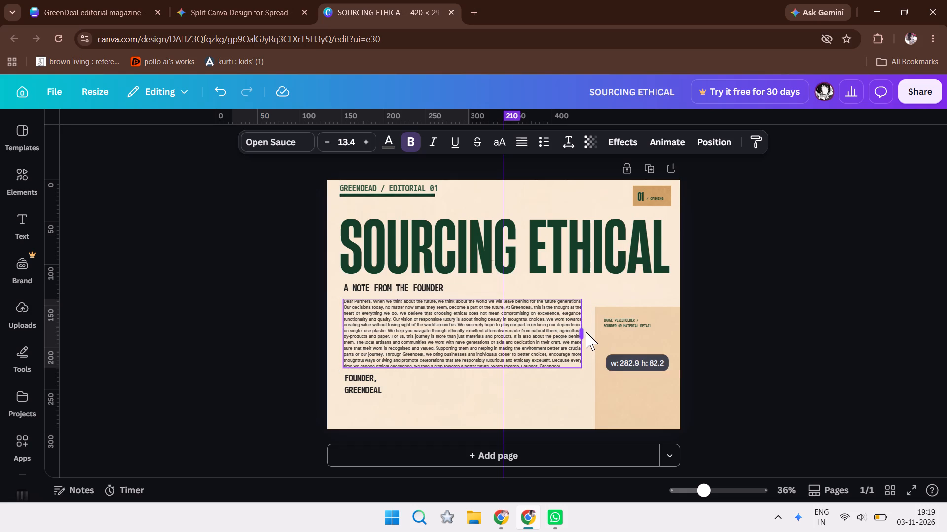
pyautogui.moveTo(586, 332); pyautogui.dragTo(585, 332)
# Move the founder sign-off slightly lower to leave more space beneath the letter.
pyautogui.moveTo(351, 385); pyautogui.dragTo(351, 388)
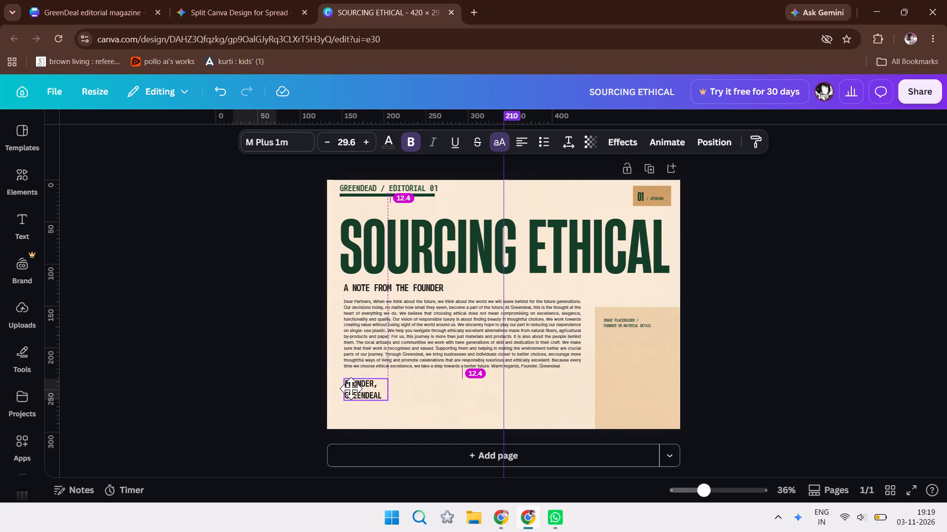
pyautogui.moveTo(351, 388); pyautogui.dragTo(351, 397)
pyautogui.click(200, 330)
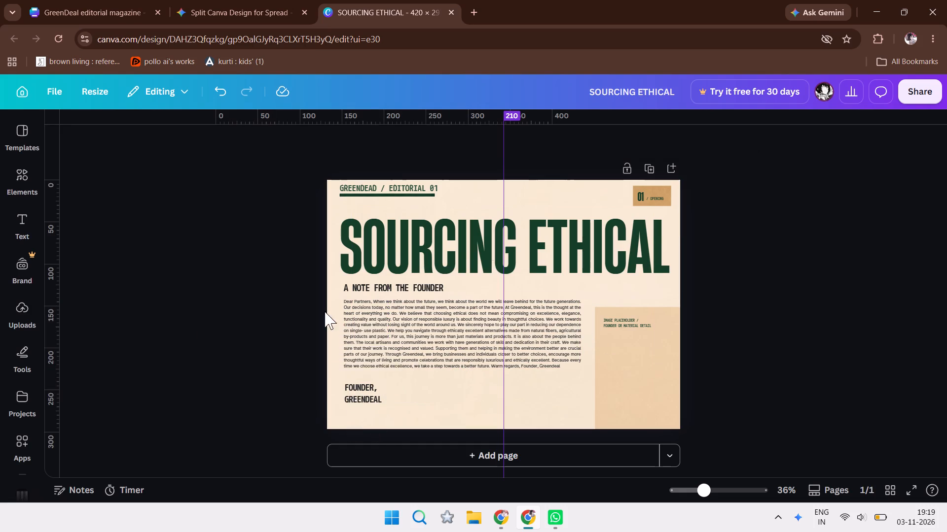
pyautogui.click(777, 366)
# Check the header on the original magazine page and correct the spread's header to "GREENDEAL / EDITORIAL 01".
pyautogui.click(126, 0)
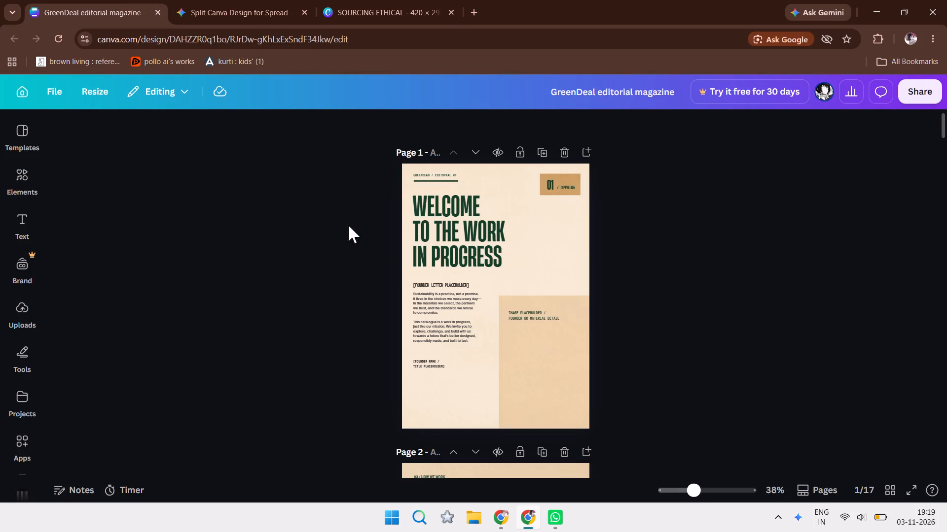
pyautogui.click(415, 0)
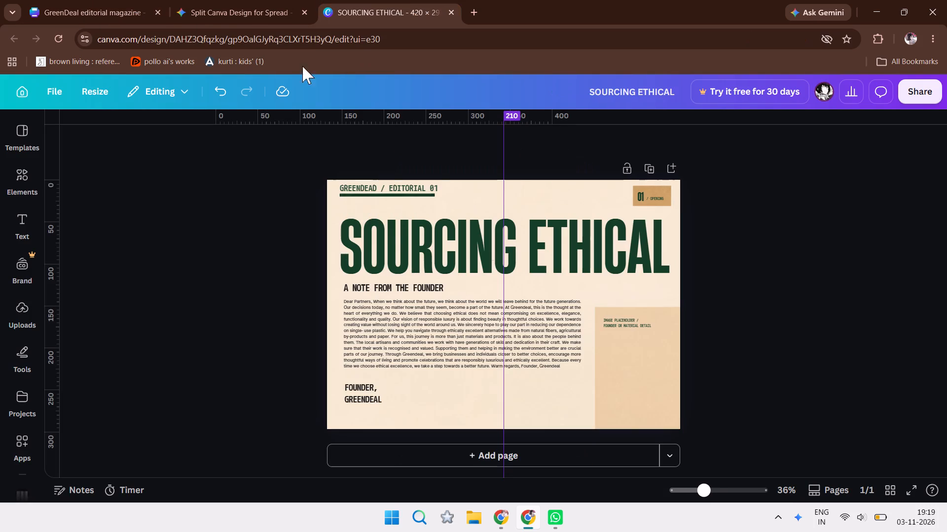
pyautogui.click(390, 191)
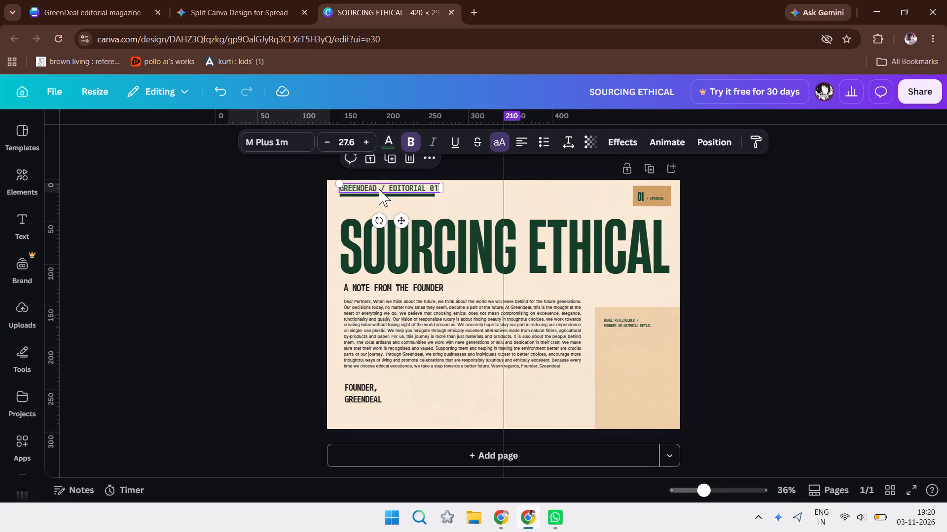
pyautogui.doubleClick(379, 189)
pyautogui.click(379, 189)
pyautogui.press('BackSpace')
pyautogui.press('BackSpace')
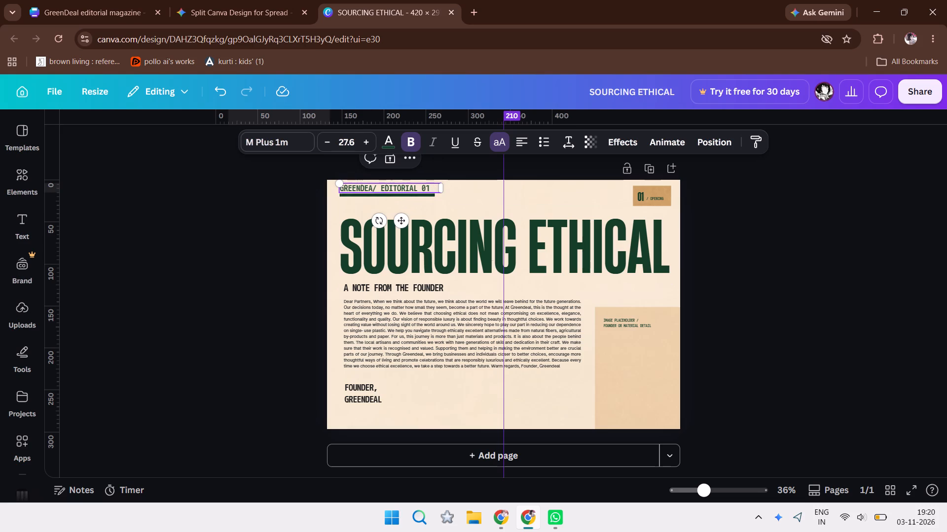
pyautogui.write('l')
pyautogui.press('space')
pyautogui.click(249, 202)
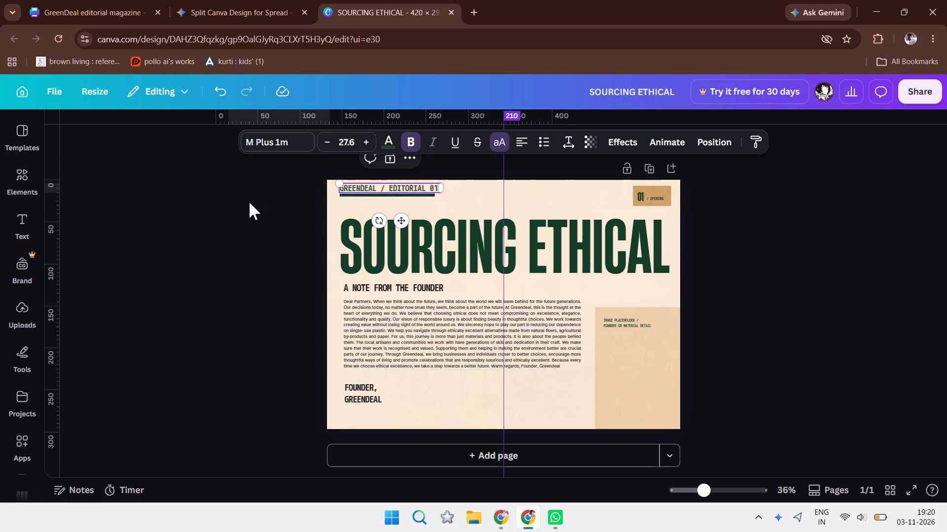
# Move the green line beneath the header slightly lower and towards the letter's left edge.
pyautogui.click(390, 191)
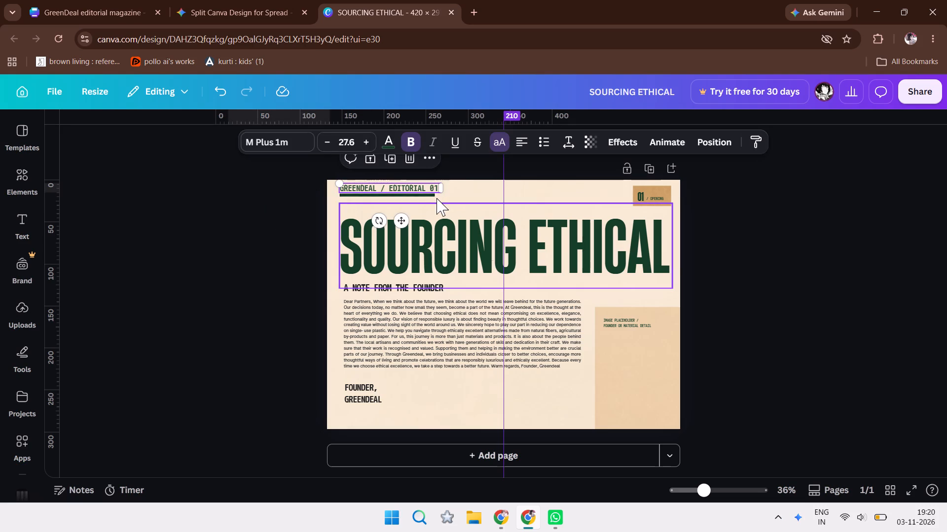
pyautogui.moveTo(432, 196); pyautogui.dragTo(433, 202)
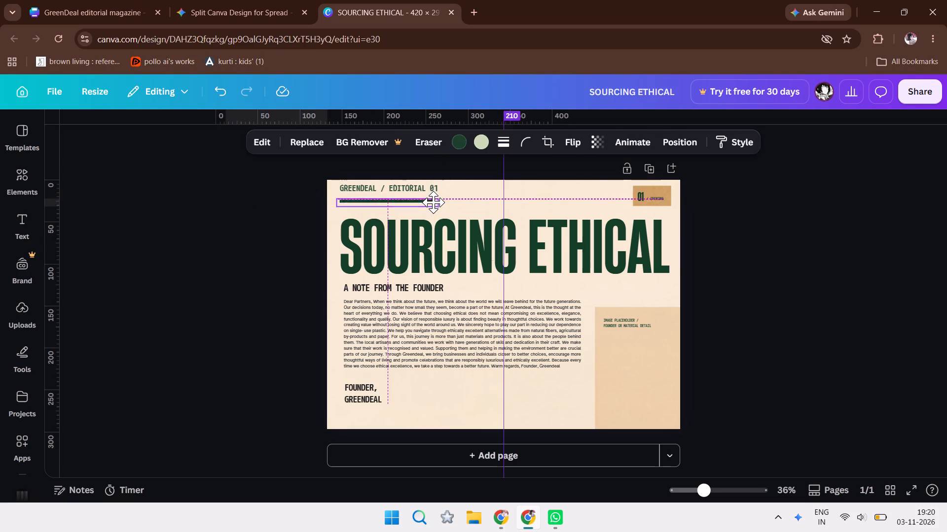
pyautogui.moveTo(433, 202); pyautogui.dragTo(434, 202)
# Enlarge the "GREENDEAL / EDITORIAL 01" header to font size 31.1 and place it just above the green line, near the title's left edge.
pyautogui.click(405, 186)
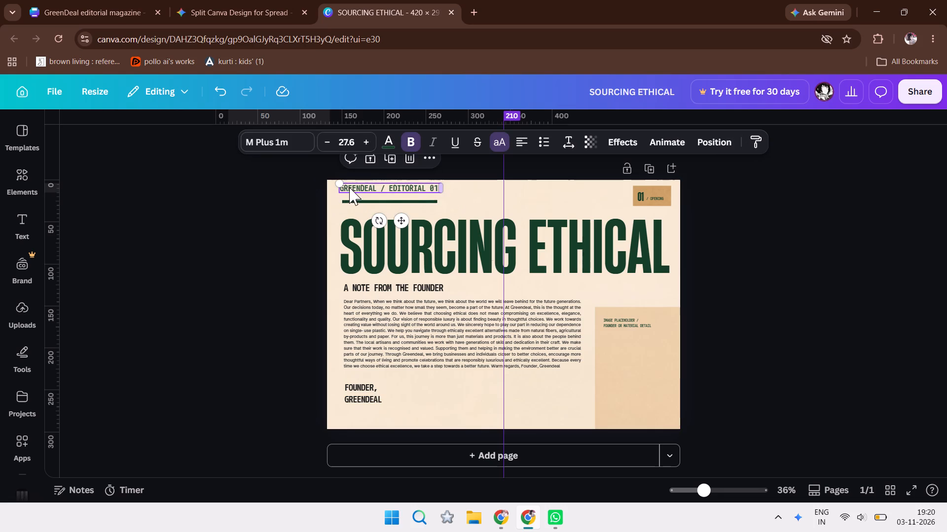
pyautogui.moveTo(338, 182); pyautogui.dragTo(328, 177)
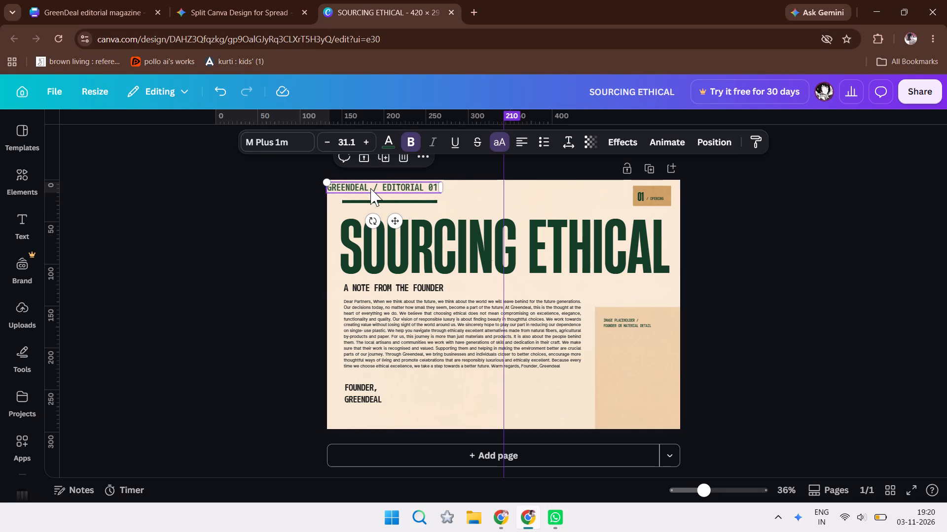
pyautogui.moveTo(370, 188); pyautogui.dragTo(385, 191)
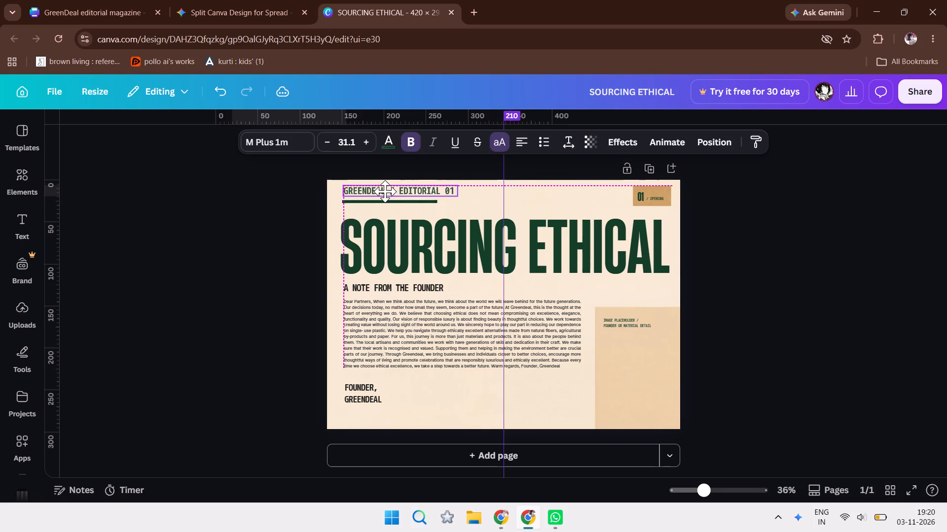
pyautogui.moveTo(385, 191); pyautogui.dragTo(384, 191)
pyautogui.press('Right')
pyautogui.press('Right')
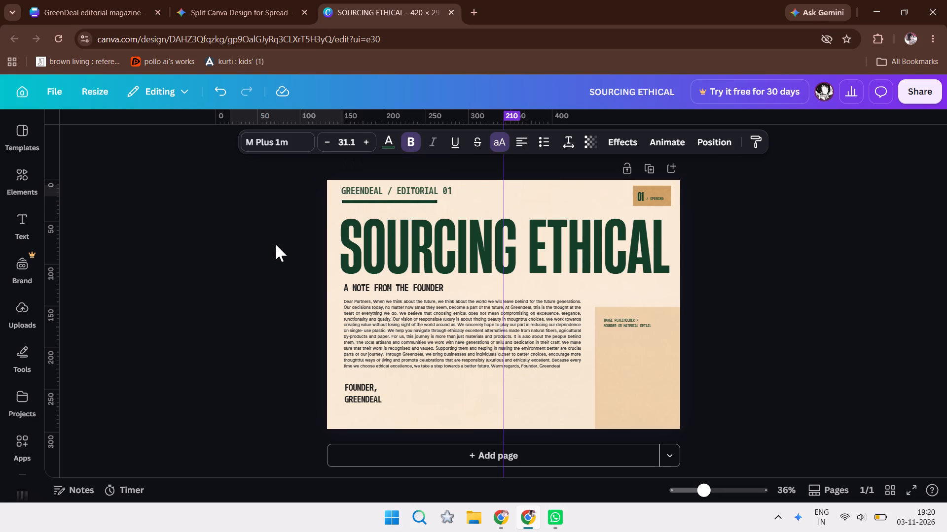
pyautogui.click(270, 233)
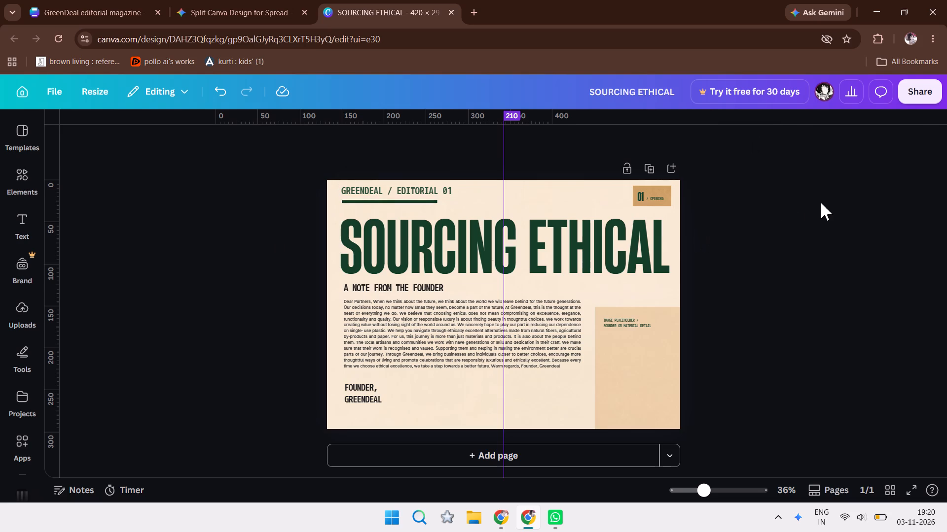
# Set the founder letter's font size to 14.4.
pyautogui.click(637, 369)
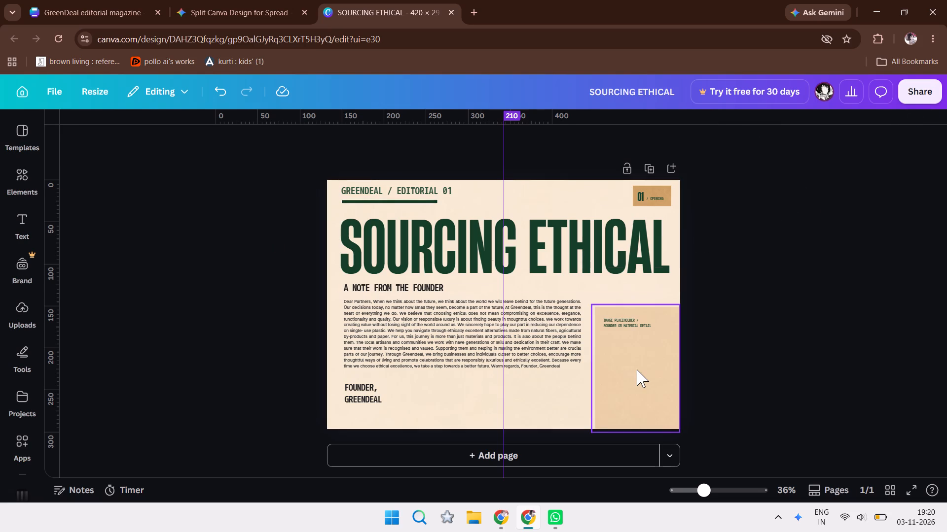
pyautogui.click(542, 359)
pyautogui.click(365, 144)
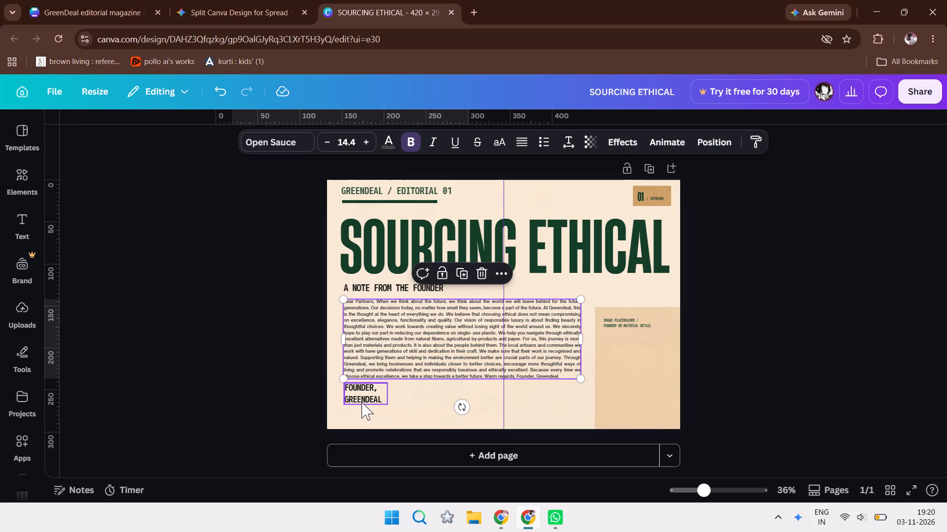
# Move the founder sign-off further down, aligned with the left edge of the enlarged letter.
pyautogui.moveTo(363, 401); pyautogui.dragTo(362, 413)
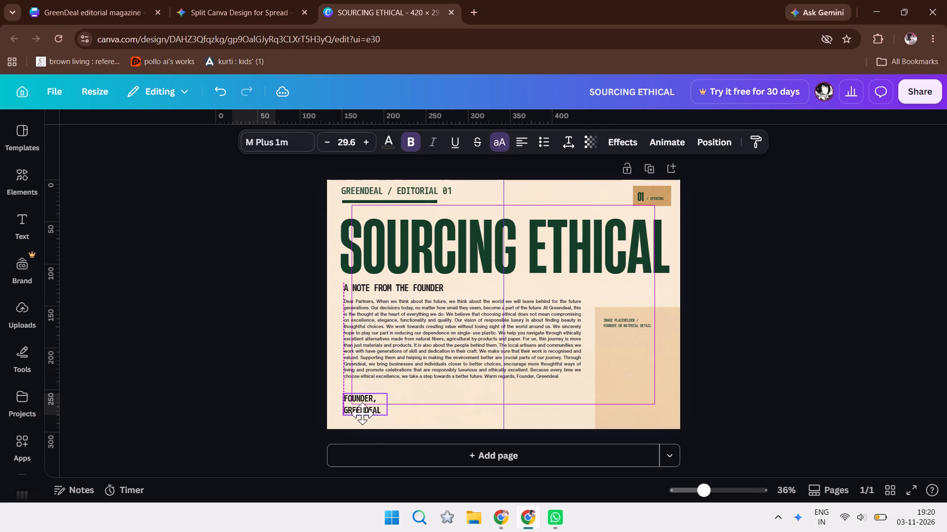
pyautogui.moveTo(362, 413); pyautogui.dragTo(361, 409)
pyautogui.click(224, 384)
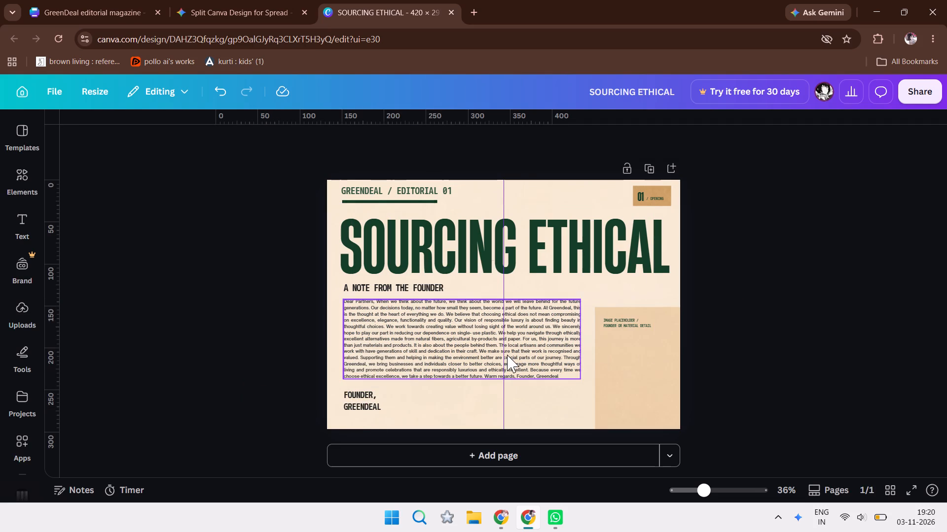
# Replace the image placeholder's caption with "[IMAGE]".
pyautogui.click(633, 344)
pyautogui.doubleClick(620, 319)
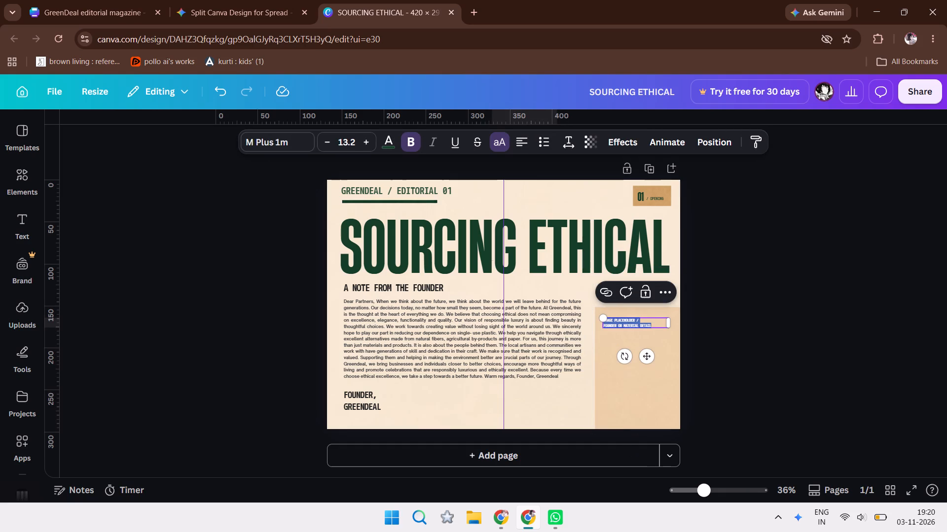
pyautogui.press('BackSpace')
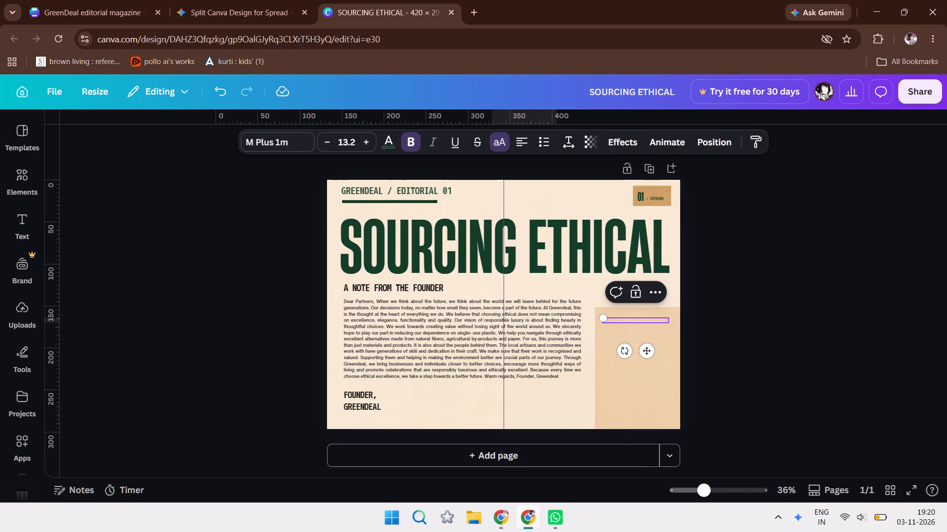
pyautogui.write('[image]')
# Enlarge the "[IMAGE]" caption to font size 26.2.
pyautogui.tripleClick(367, 139)
pyautogui.tripleClick(367, 139)
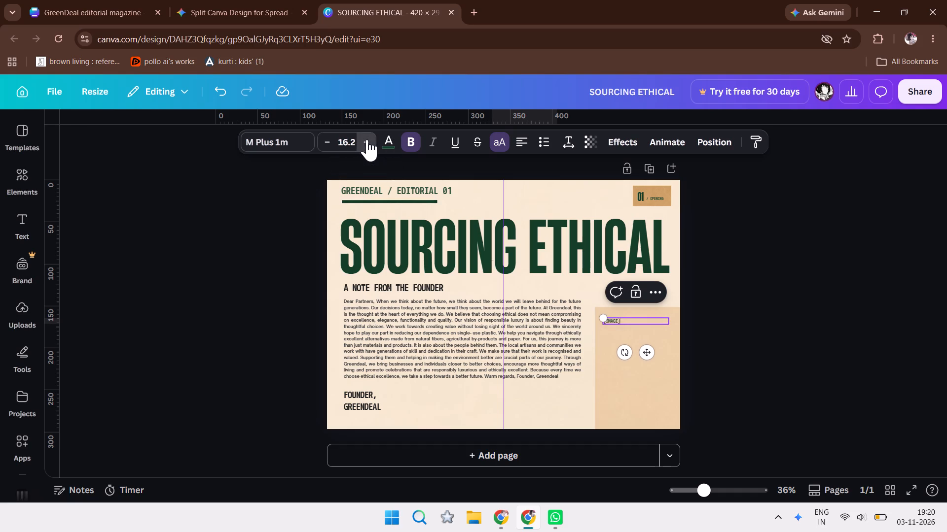
pyautogui.tripleClick(367, 139)
pyautogui.tripleClick(367, 139)
pyautogui.tripleClick(367, 139)
pyautogui.doubleClick(367, 139)
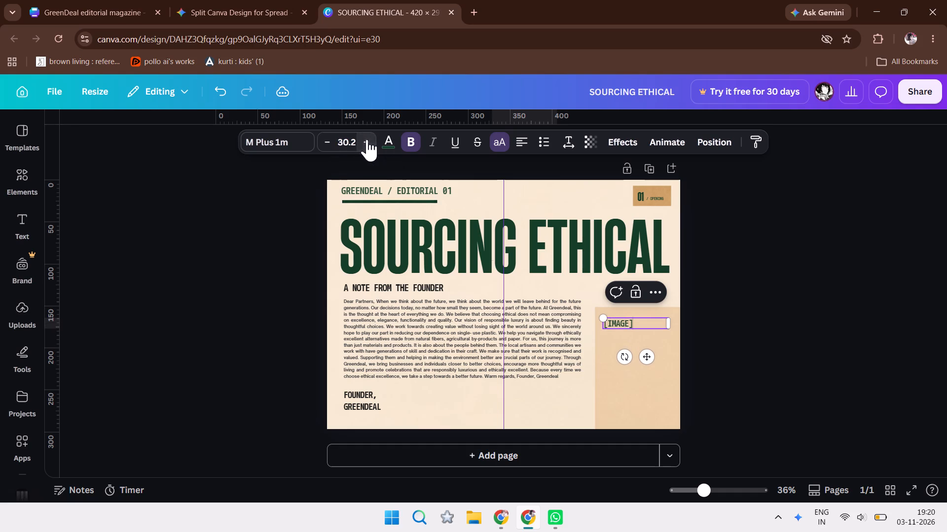
pyautogui.tripleClick(332, 135)
pyautogui.doubleClick(332, 135)
pyautogui.moveTo(332, 135); pyautogui.dragTo(612, 220)
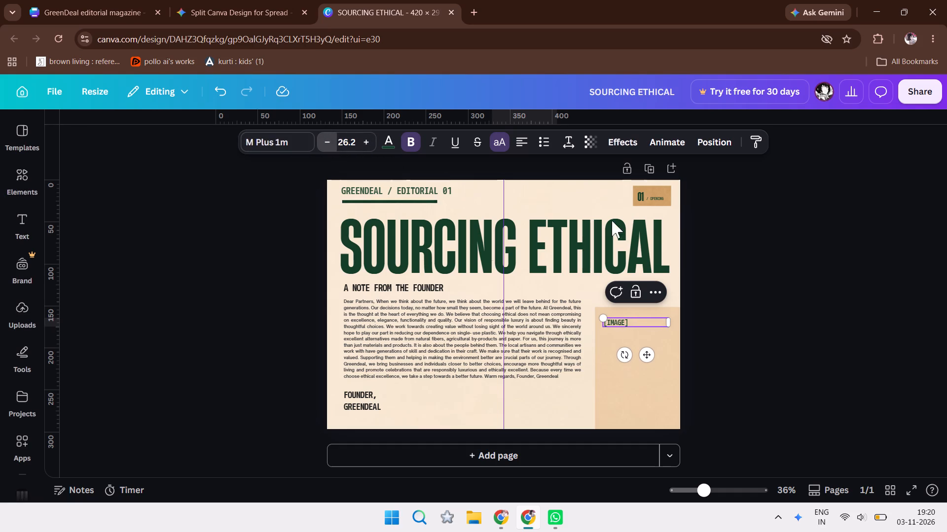
pyautogui.moveTo(612, 220); pyautogui.dragTo(757, 271)
pyautogui.click(757, 271)
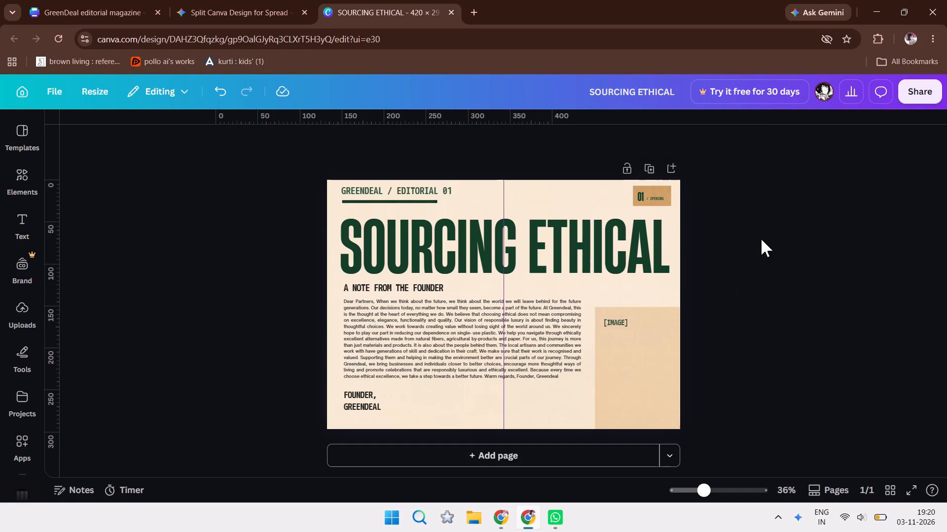
pyautogui.click(761, 239)
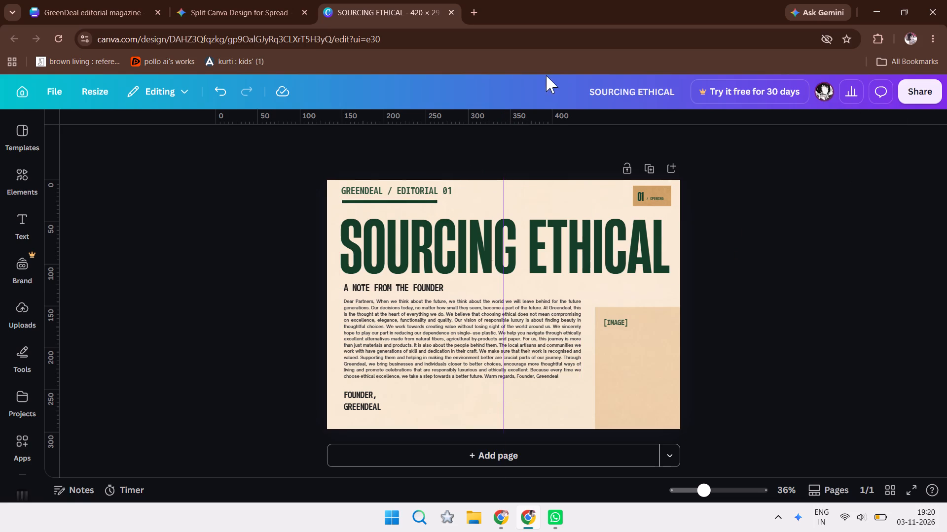
# Download the finished SOURCING ETHICAL spread as a high-quality PNG at size 1.
pyautogui.click(924, 91)
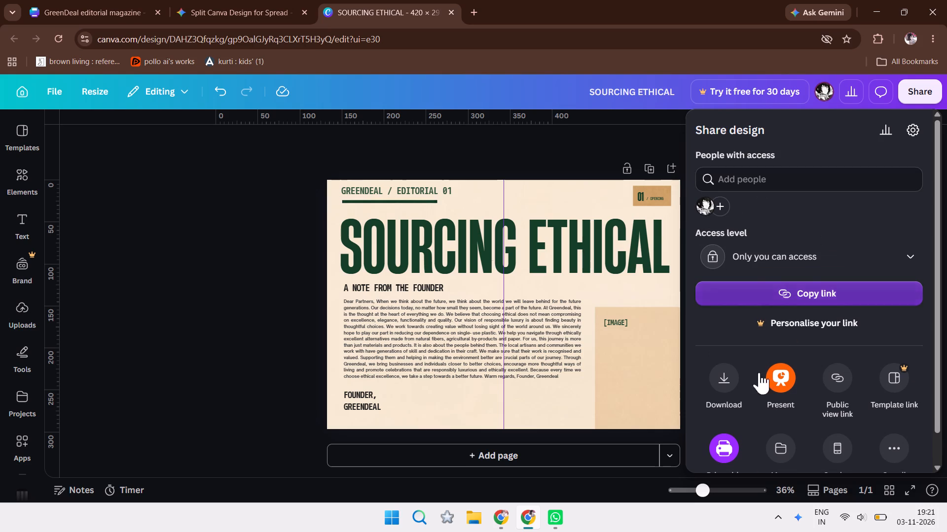
pyautogui.click(730, 380)
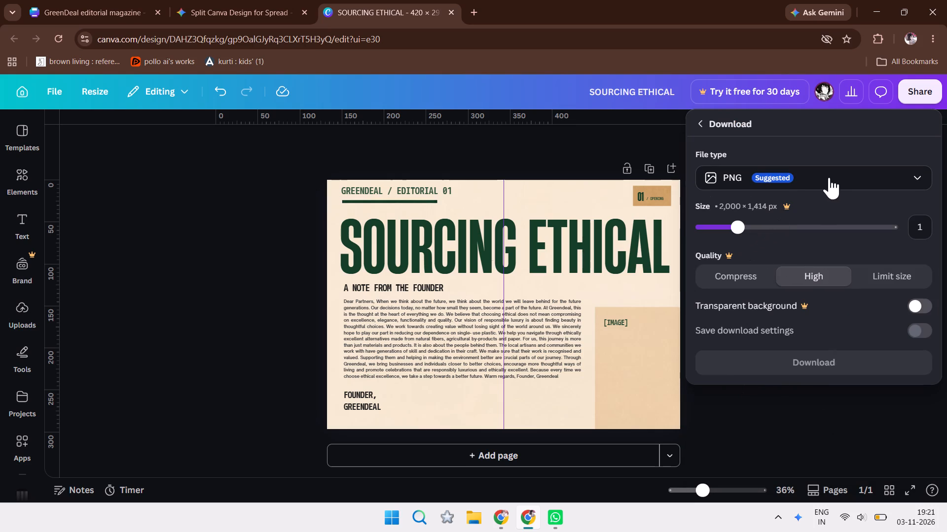
pyautogui.click(840, 361)
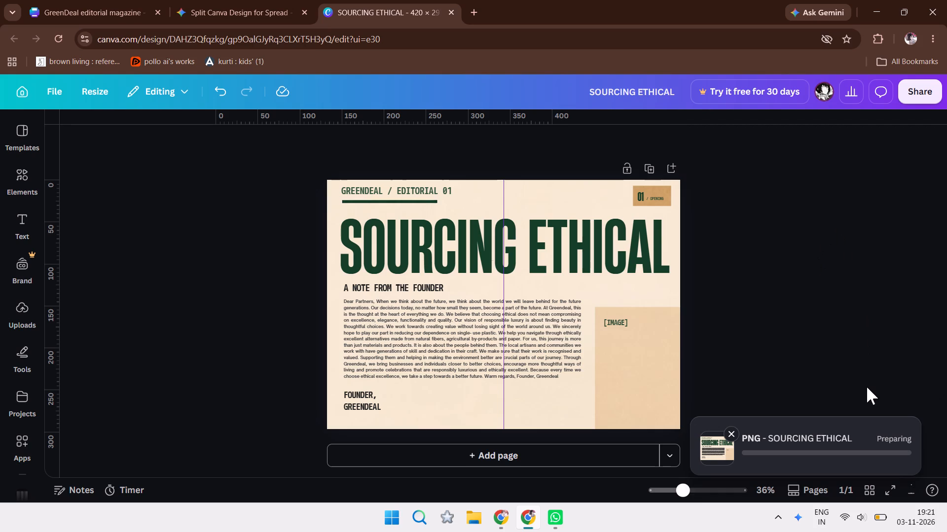
pyautogui.click(857, 267)
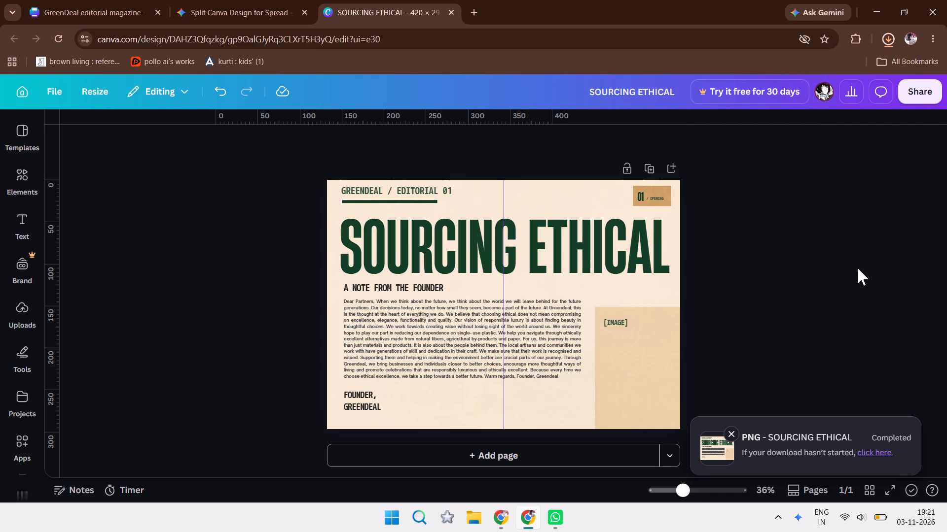
# Switch from the Canva spread to another application window.
pyautogui.hotkey('alt', 'Tab')
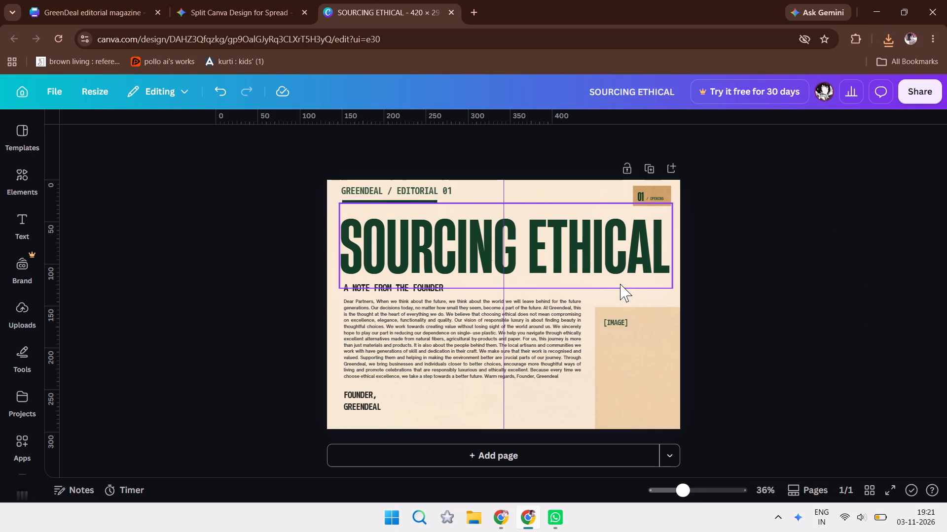
pyautogui.hotkey('alt', 'Tab')
pyautogui.hotkey('alt', 'Tab')
pyautogui.hotkey('alt', 'Tab')
pyautogui.hotkey('alt', 'Tab')
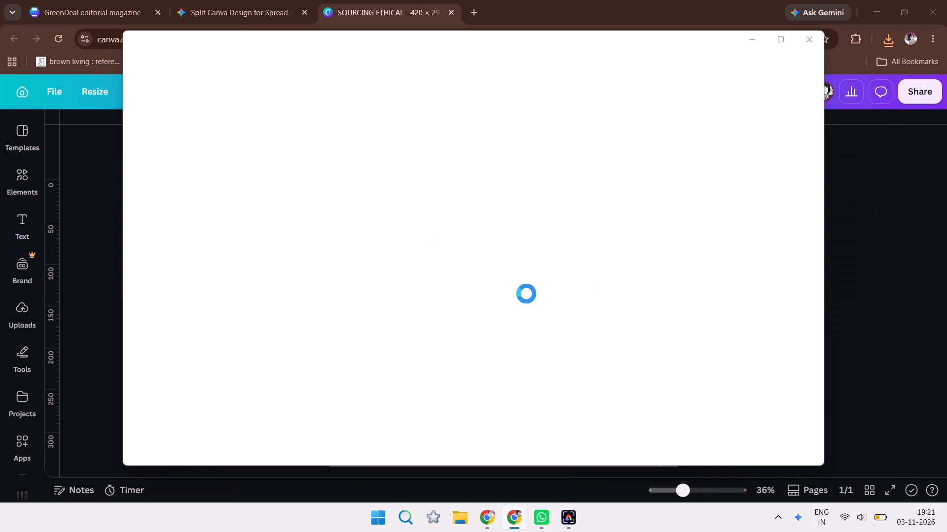
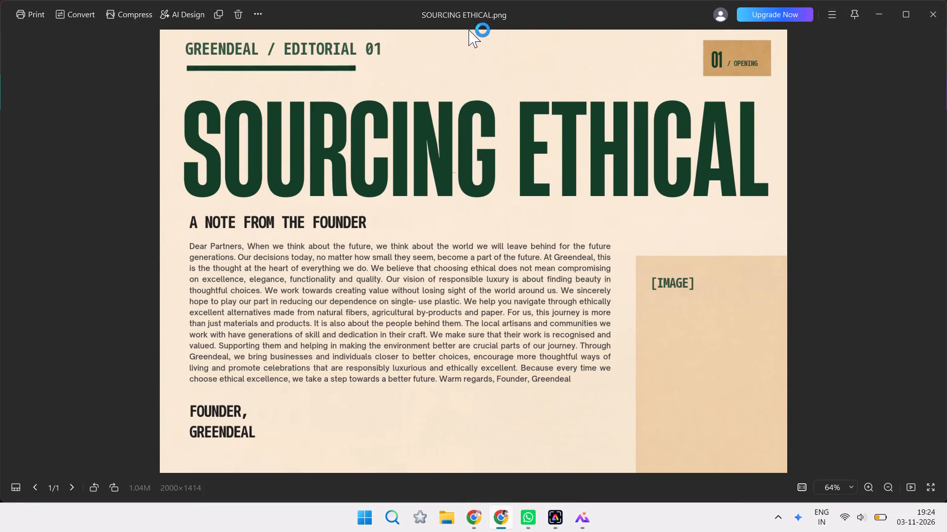
# Switch from the exported SOURCING ETHICAL image to the WhatsApp window.
pyautogui.hotkey('alt', 'Tab')
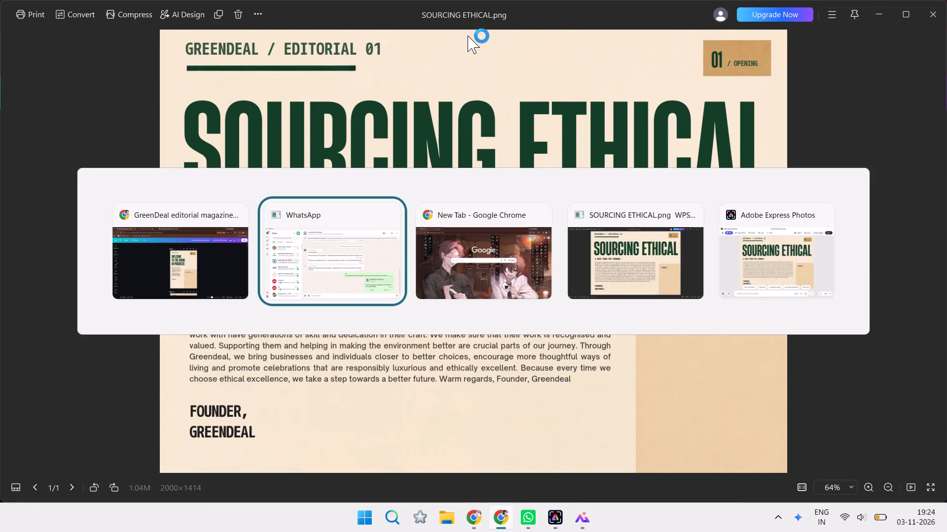
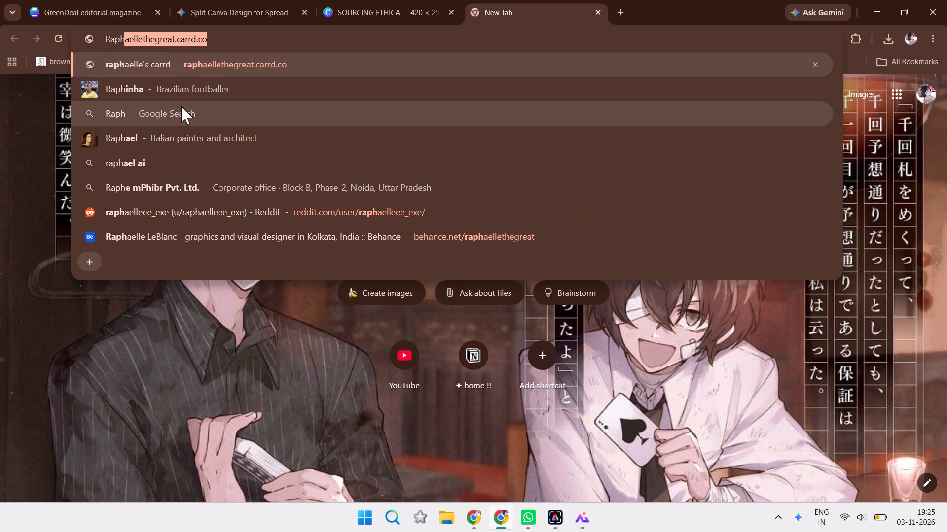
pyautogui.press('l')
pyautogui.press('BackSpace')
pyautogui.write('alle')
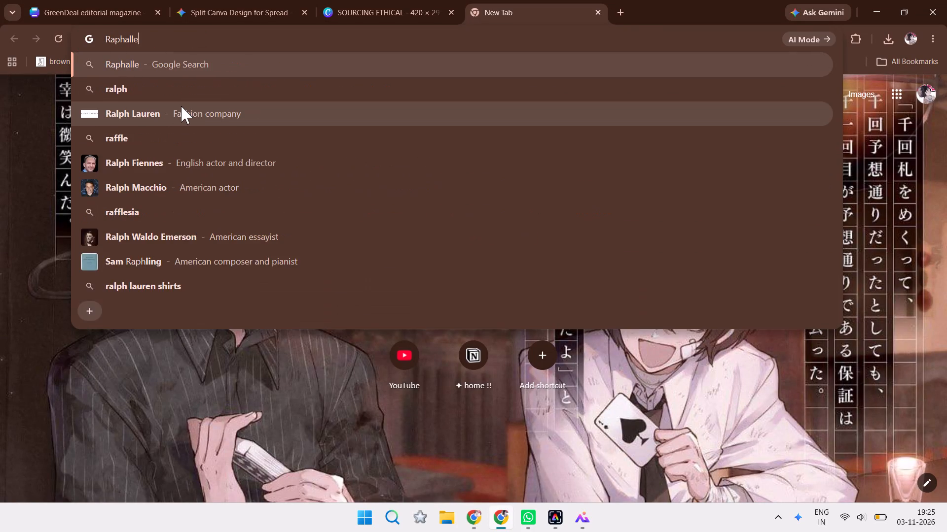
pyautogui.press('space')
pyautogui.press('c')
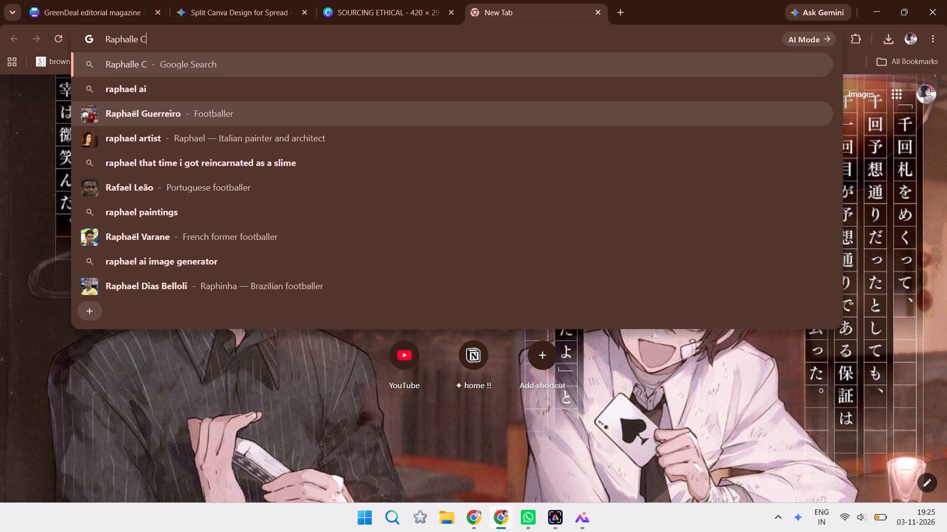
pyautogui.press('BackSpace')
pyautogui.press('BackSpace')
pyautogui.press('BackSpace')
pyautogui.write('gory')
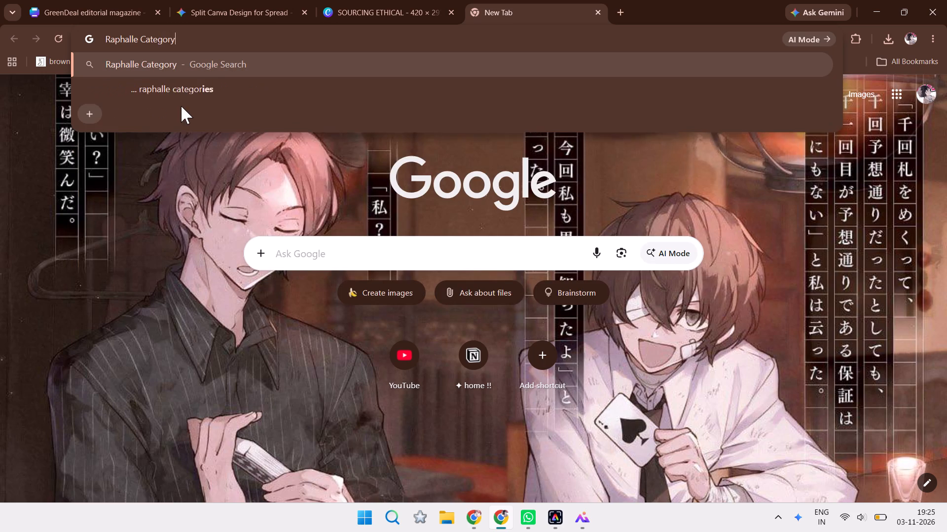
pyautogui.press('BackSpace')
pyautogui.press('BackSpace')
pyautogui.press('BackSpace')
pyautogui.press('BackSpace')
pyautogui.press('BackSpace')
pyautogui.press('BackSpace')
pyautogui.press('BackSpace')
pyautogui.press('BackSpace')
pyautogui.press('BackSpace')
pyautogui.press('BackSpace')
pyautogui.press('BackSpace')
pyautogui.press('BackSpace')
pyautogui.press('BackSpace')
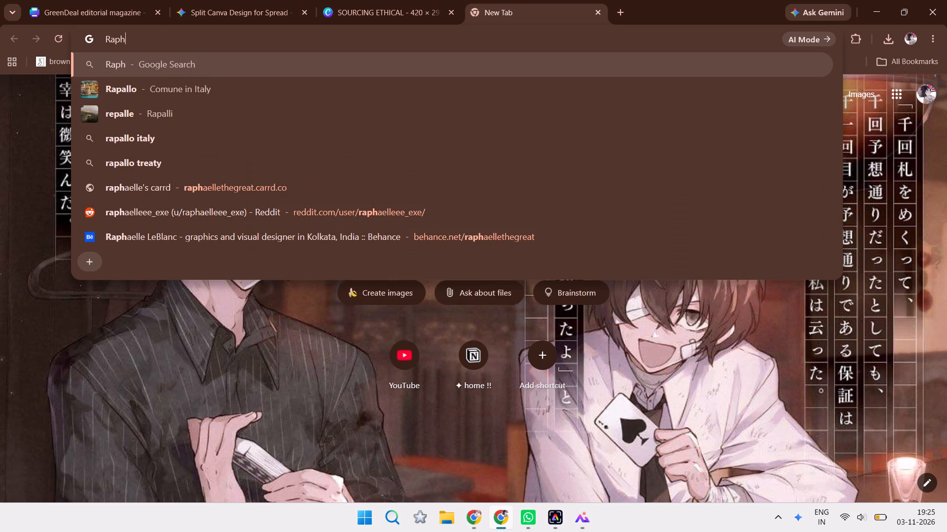
# Look up "Raphaelle Cat" in the new browser tab to reach the Raphaelle- Category Catalog folder on OneDrive.
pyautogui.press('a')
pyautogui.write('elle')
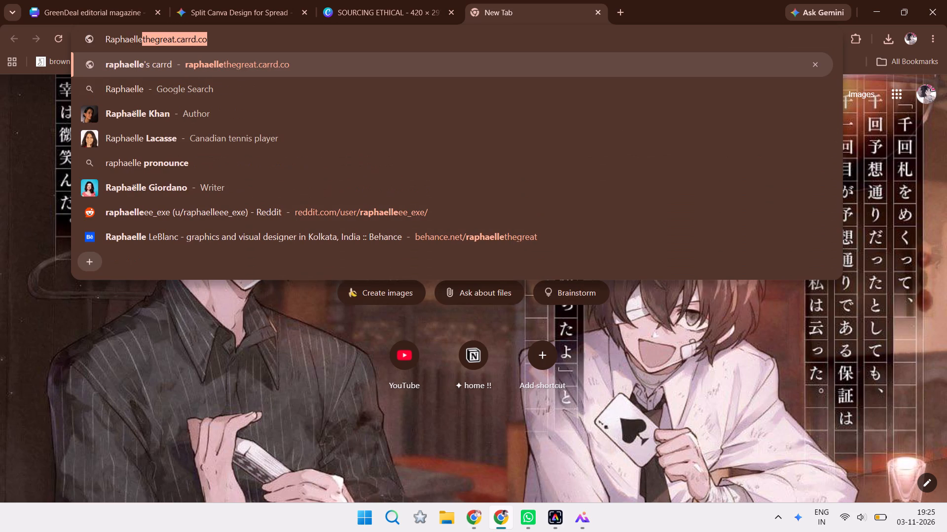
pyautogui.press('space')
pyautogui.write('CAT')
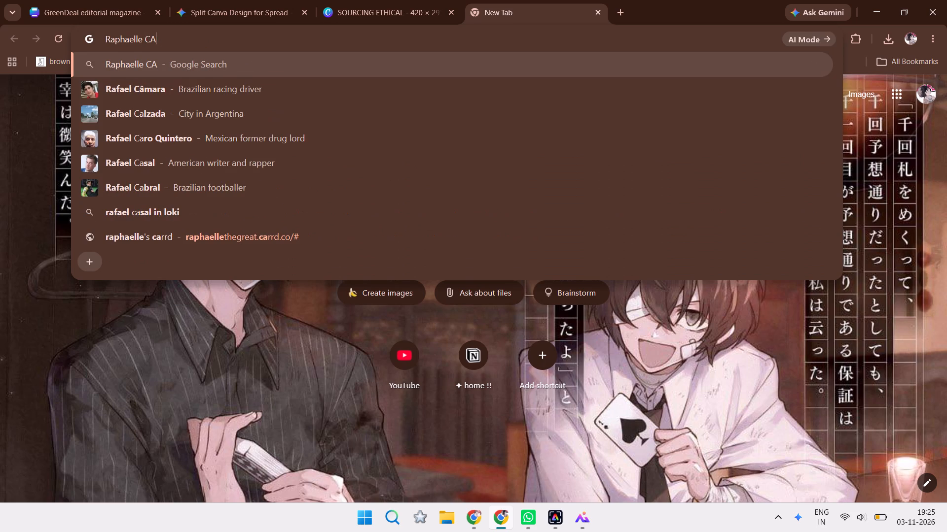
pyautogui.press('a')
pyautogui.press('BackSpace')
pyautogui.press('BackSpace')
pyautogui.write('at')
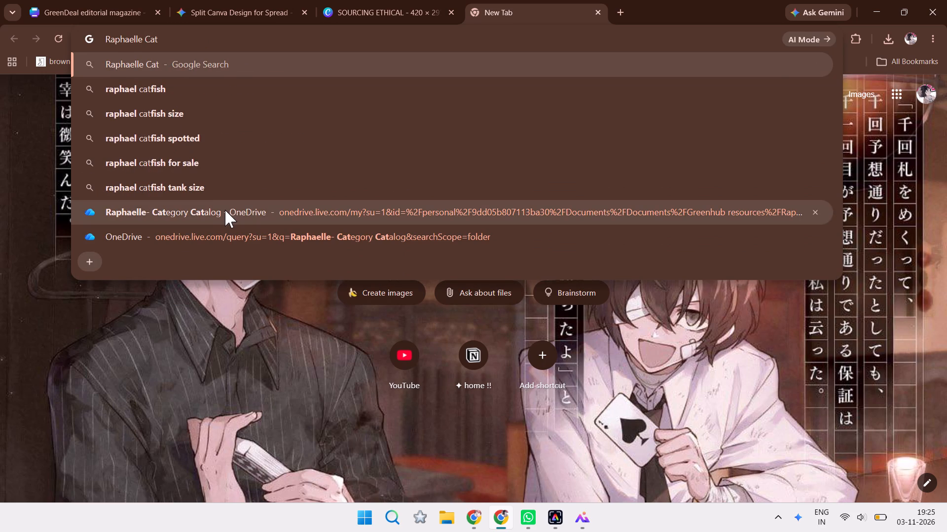
# Open the Raphaelle- Category Catalog folder in OneDrive and dismiss the storage upgrade offer.
pyautogui.click(225, 210)
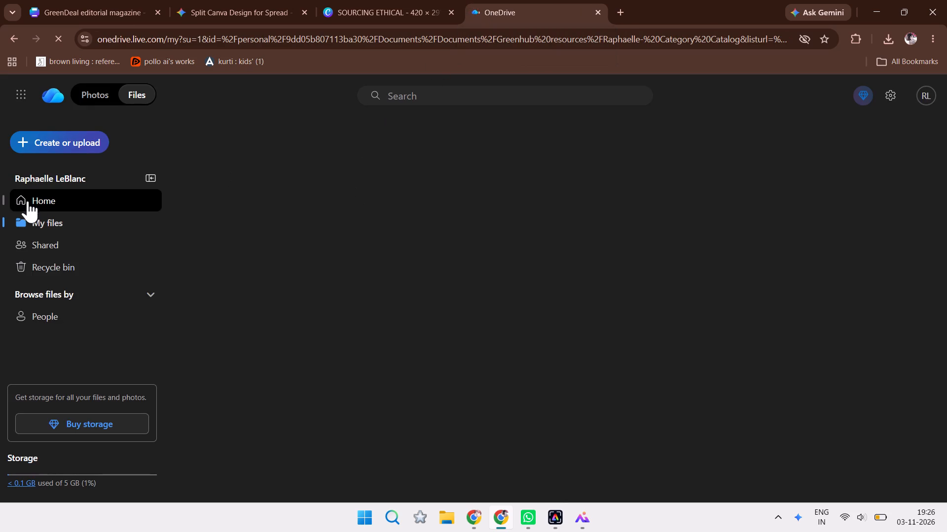
pyautogui.click(293, 96)
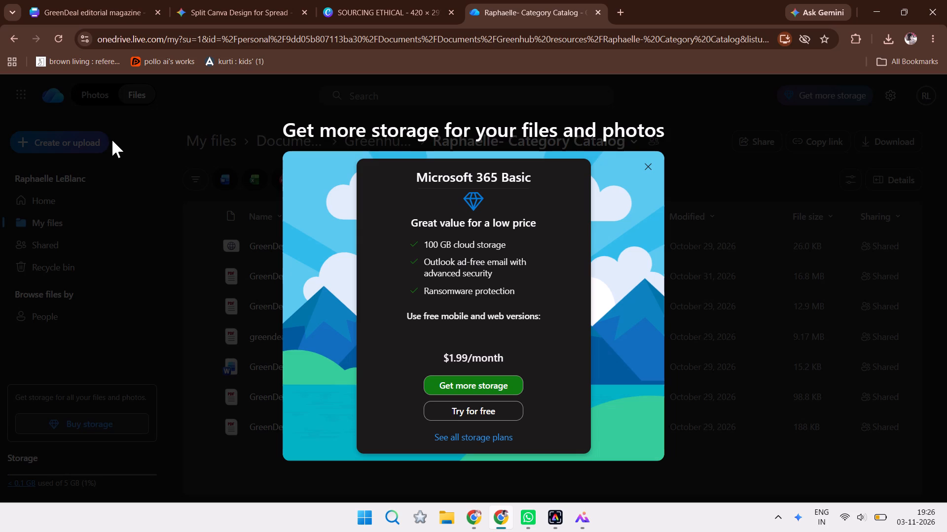
pyautogui.click(651, 148)
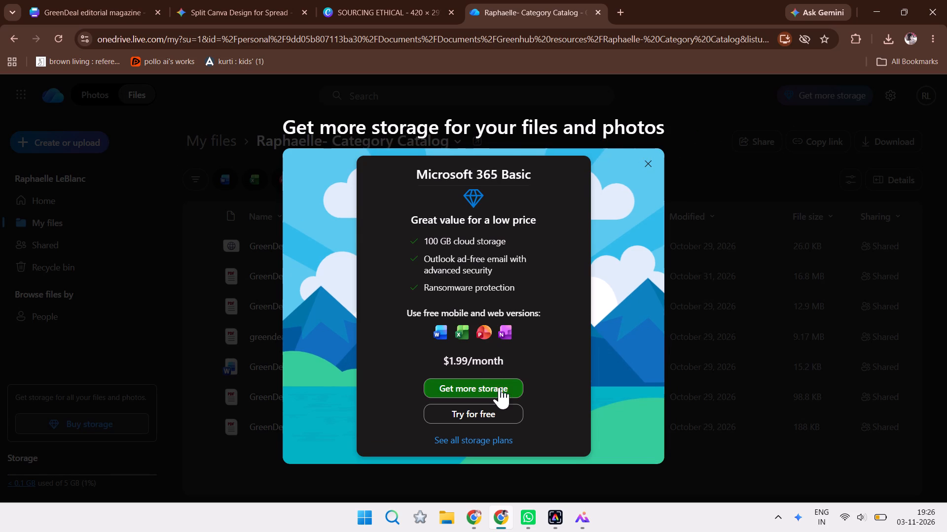
pyautogui.click(867, 164)
pyautogui.click(650, 164)
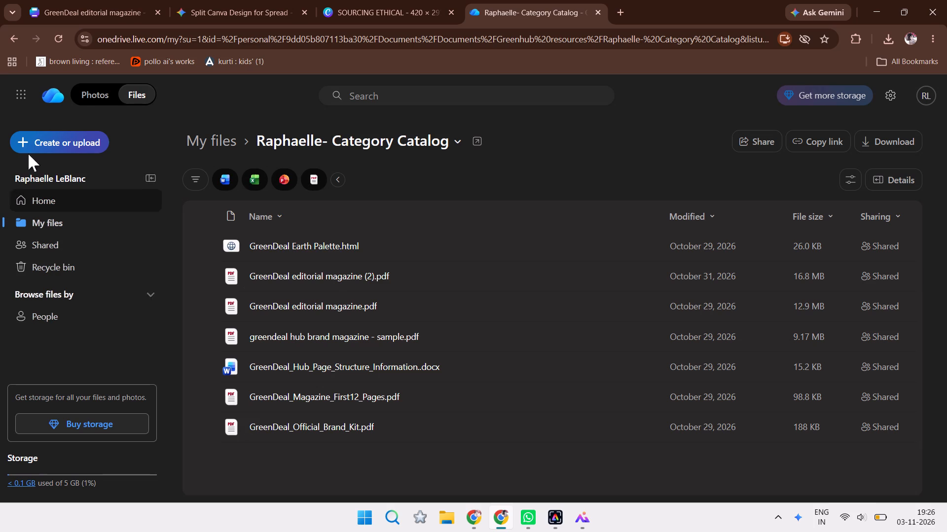
# Upload the SOURCING ETHICAL PNG from Downloads to the Raphaelle- Category Catalog folder.
pyautogui.click(69, 142)
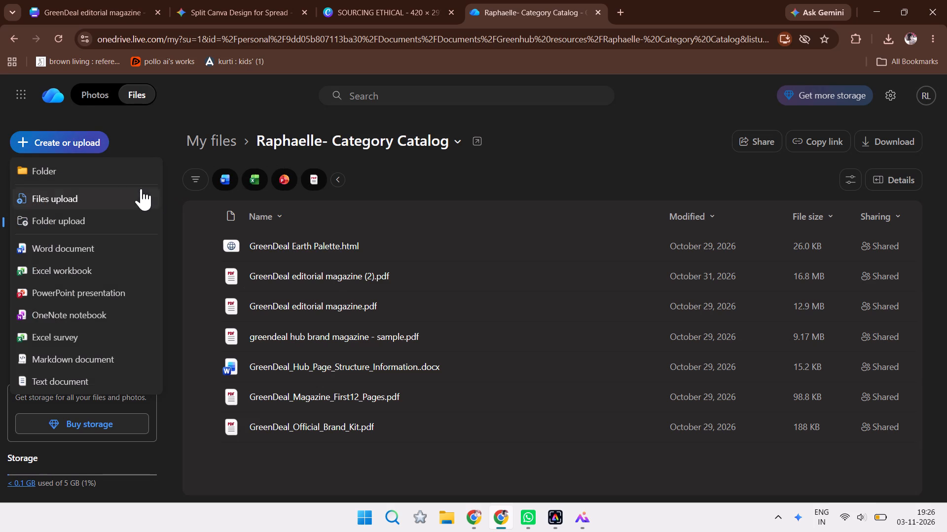
pyautogui.click(73, 193)
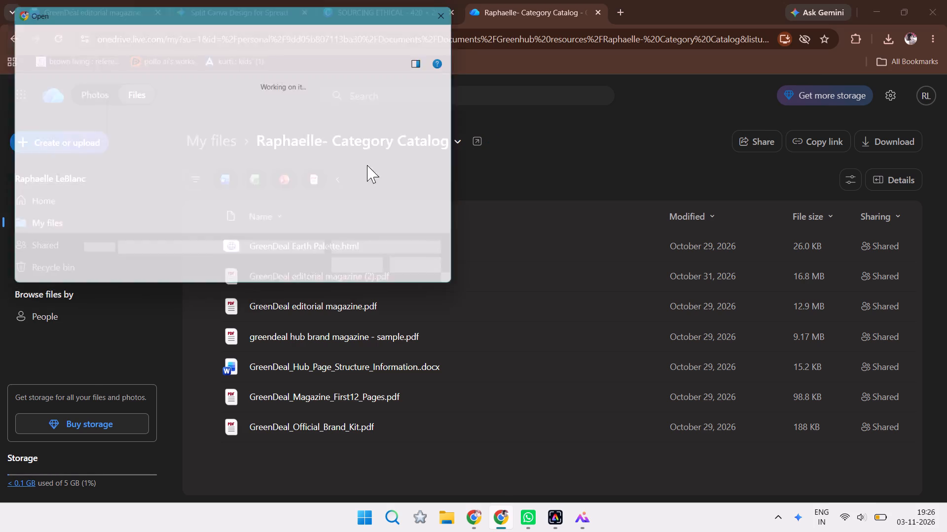
pyautogui.click(179, 101)
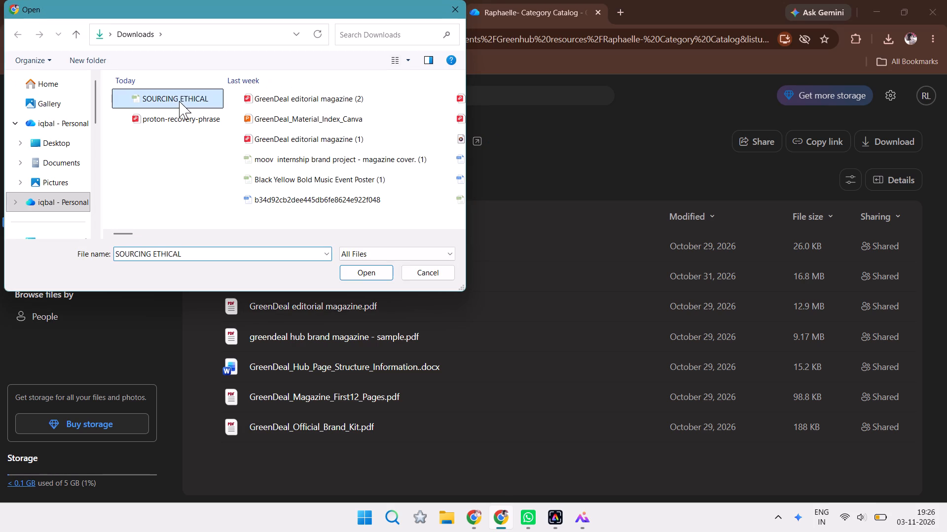
pyautogui.press('Return')
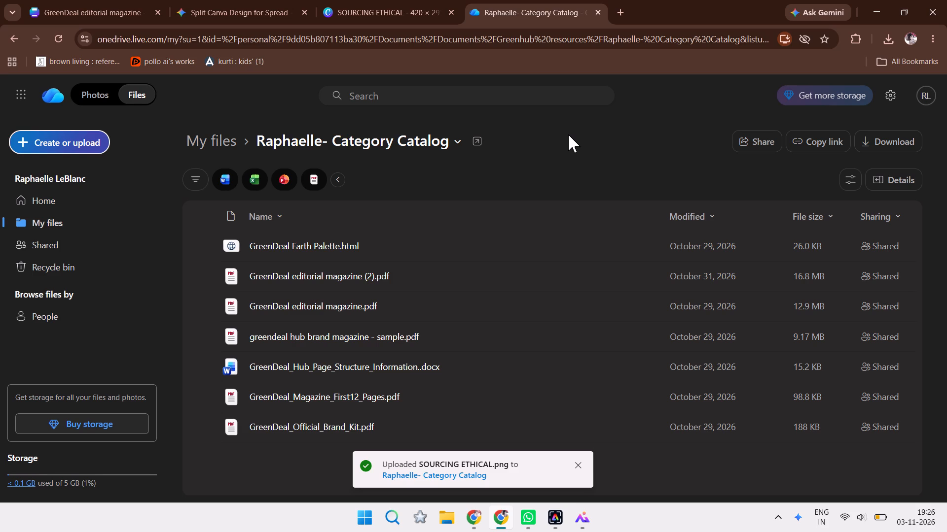
pyautogui.click(568, 134)
# Add a blank second page to the SOURCING ETHICAL spread design in Canva.
pyautogui.click(432, 0)
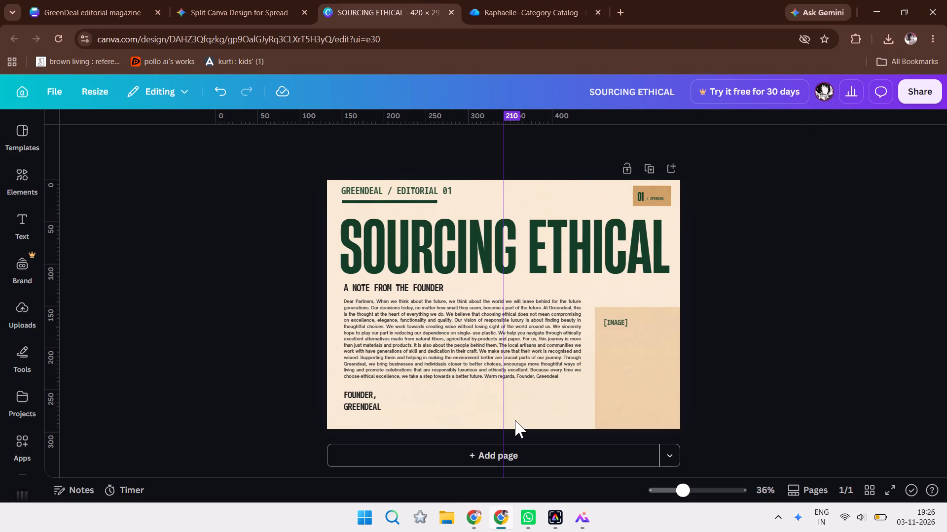
pyautogui.click(507, 450)
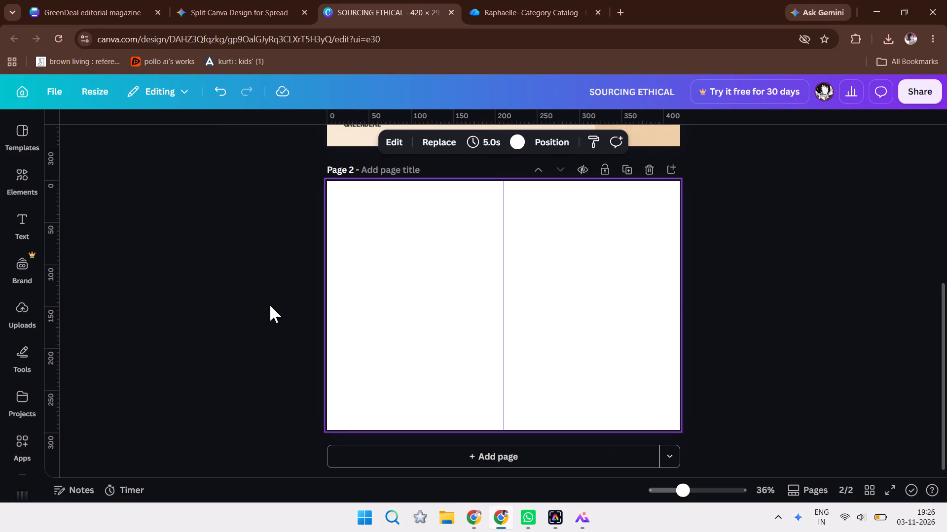
pyautogui.click(249, 306)
# Close the Gemini conversation about splitting a Canva design for spreads.
pyautogui.click(281, 0)
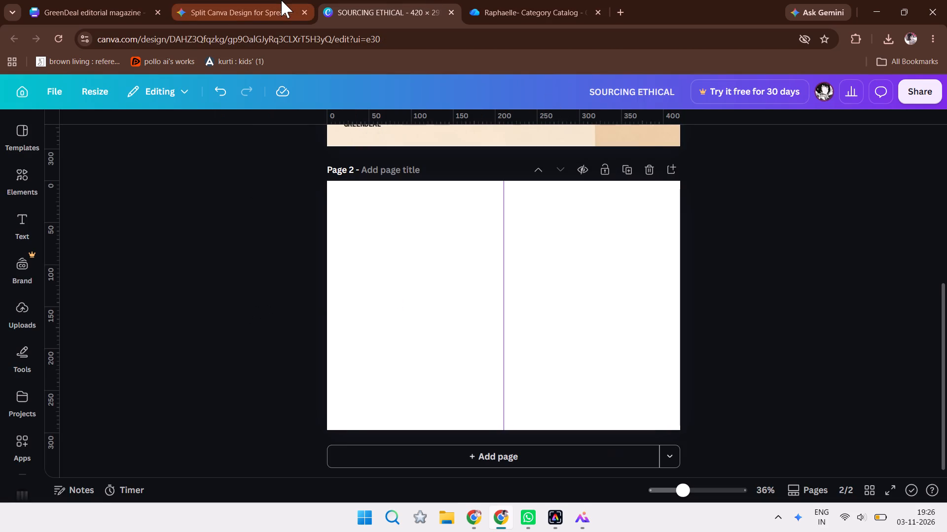
pyautogui.click(306, 10)
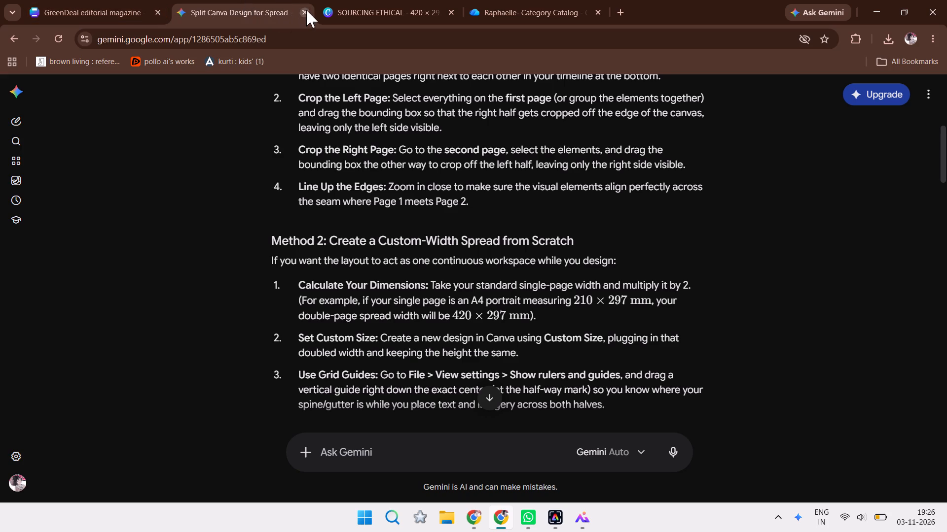
# Examine page 2, FROM BRIEF TO DELIVERY, in the GreenDeal editorial magazine.
pyautogui.click(107, 0)
pyautogui.click(715, 284)
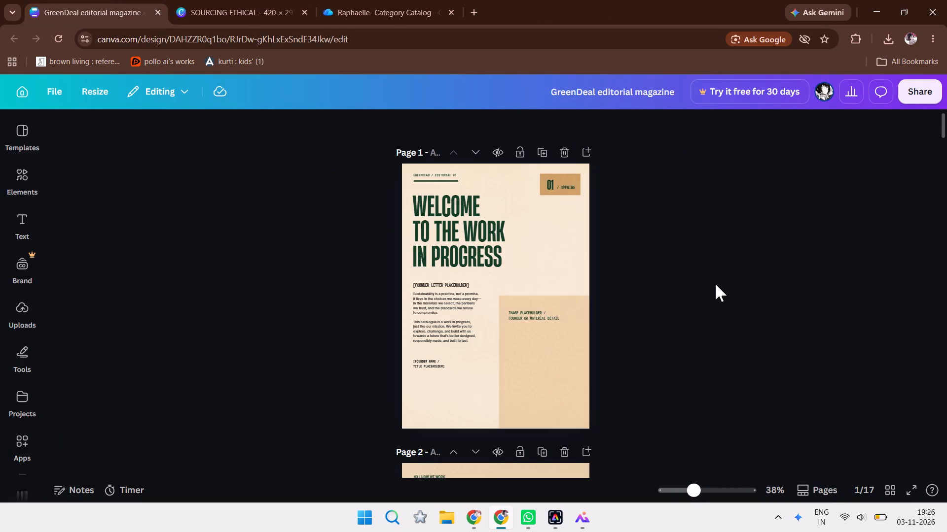
pyautogui.press('Down')
pyautogui.press('Down')
pyautogui.press('Down')
pyautogui.press('Down')
pyautogui.press('Down')
pyautogui.press('Down')
pyautogui.press('Down')
pyautogui.press('Down')
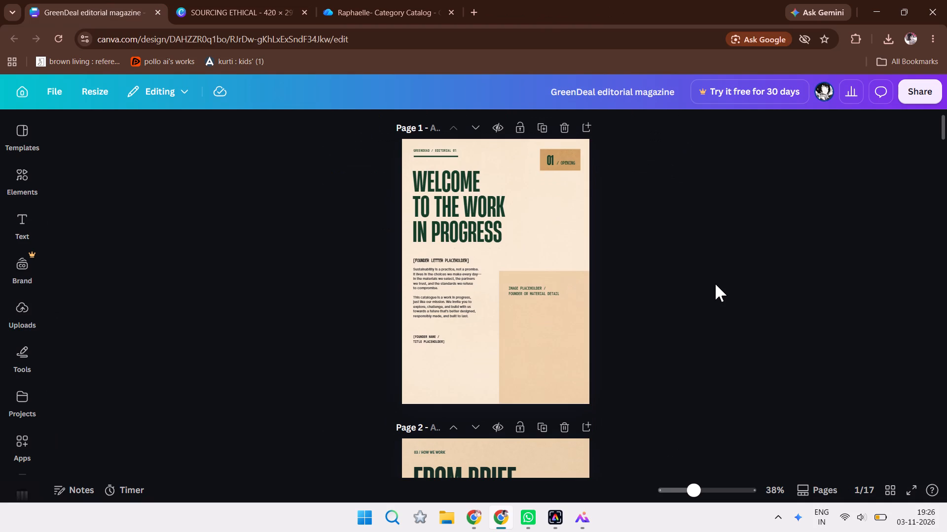
pyautogui.press('Down')
pyautogui.press('Down')
pyautogui.moveTo(945, 127); pyautogui.dragTo(945, 144)
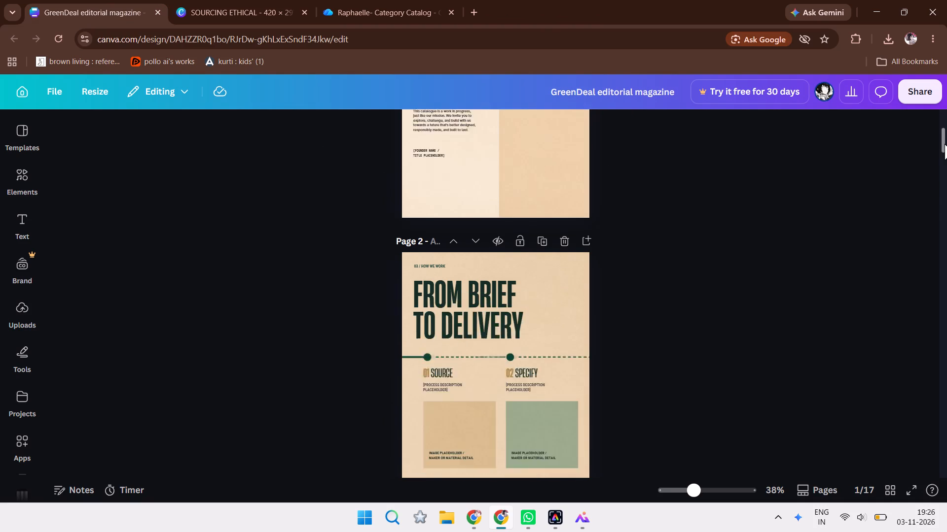
pyautogui.moveTo(945, 144); pyautogui.dragTo(945, 148)
pyautogui.click(791, 204)
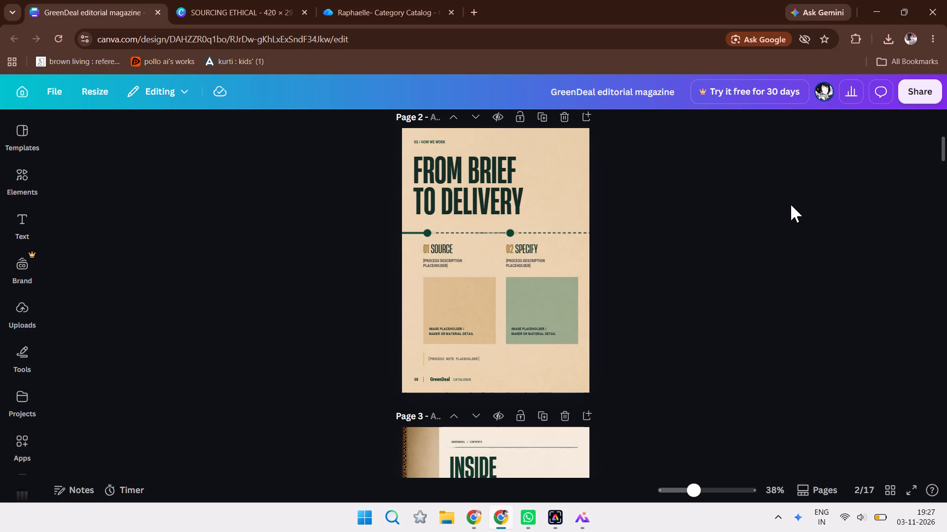
# Check the blank spread page, and look through pages 3 to 6 of the GreenDeal editorial magazine.
pyautogui.click(201, 0)
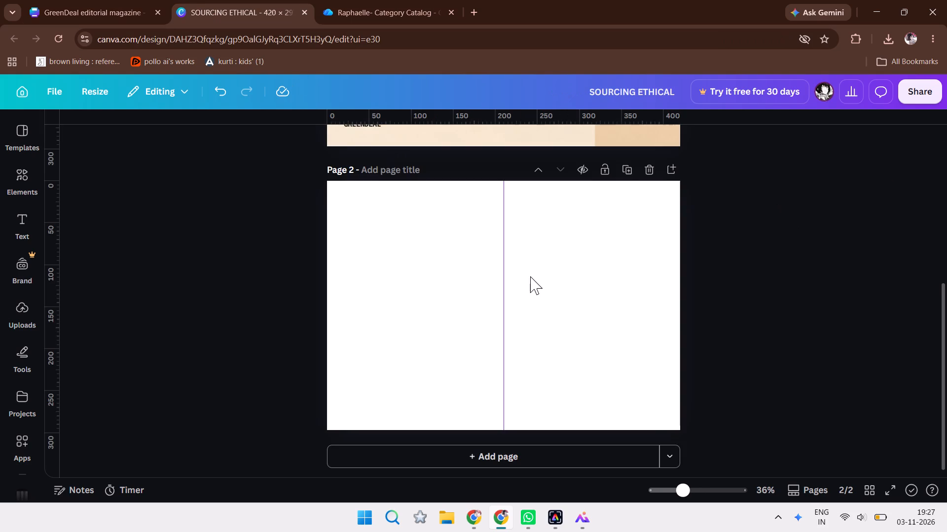
pyautogui.click(100, 25)
pyautogui.click(333, 266)
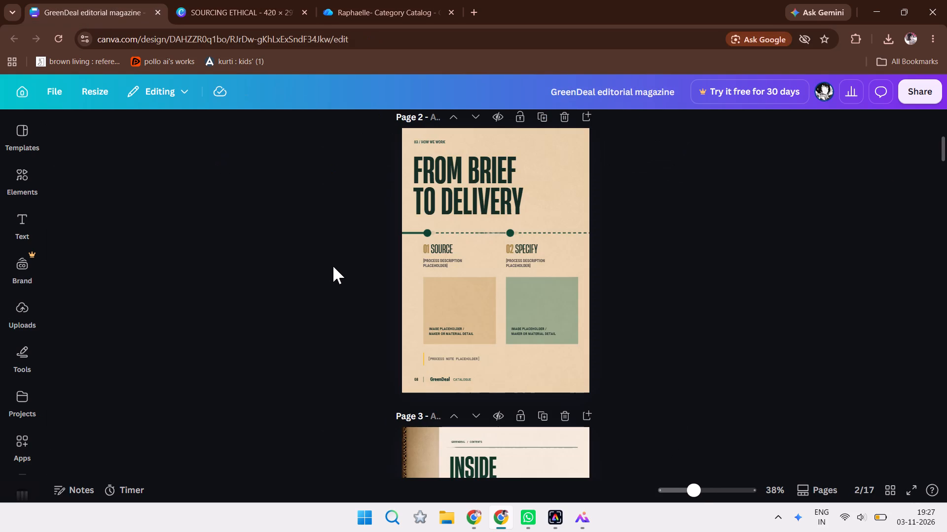
pyautogui.moveTo(946, 155); pyautogui.dragTo(946, 190)
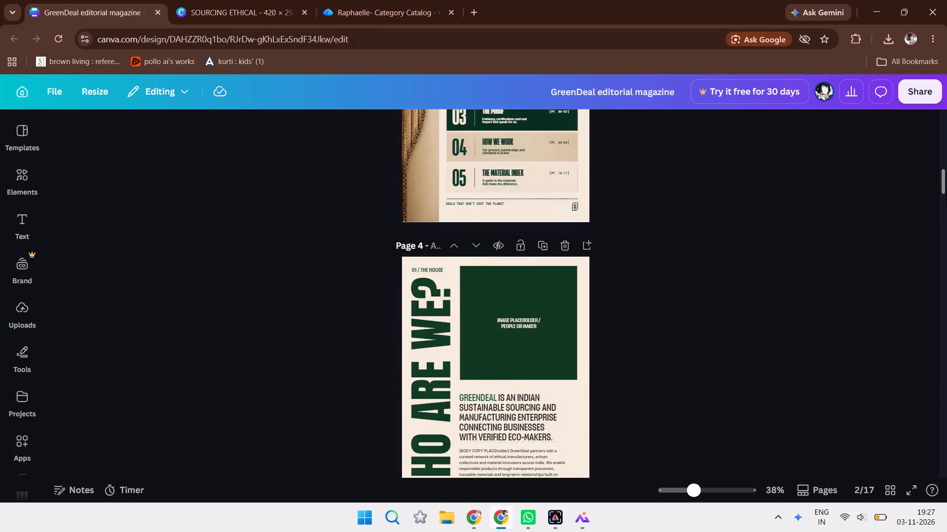
pyautogui.moveTo(946, 190); pyautogui.dragTo(946, 236)
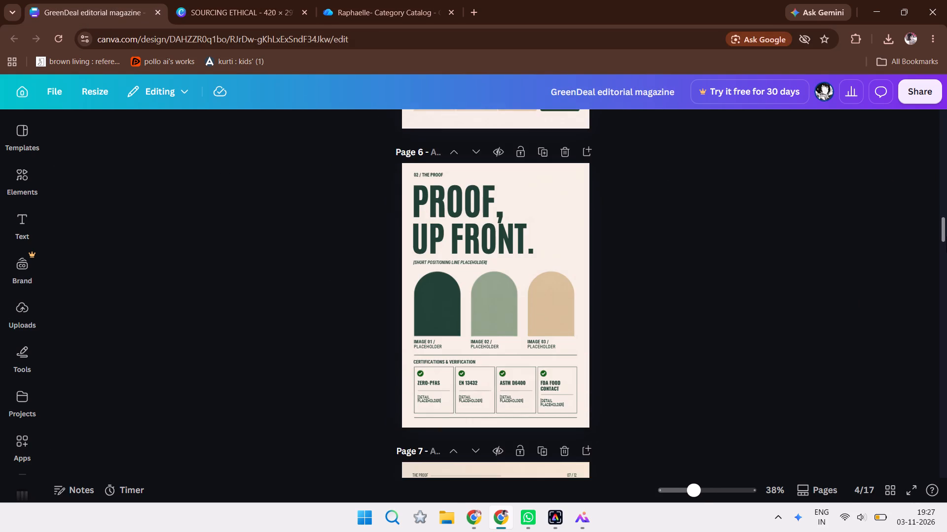
pyautogui.moveTo(946, 236); pyautogui.dragTo(946, 234)
pyautogui.moveTo(946, 227); pyautogui.dragTo(946, 207)
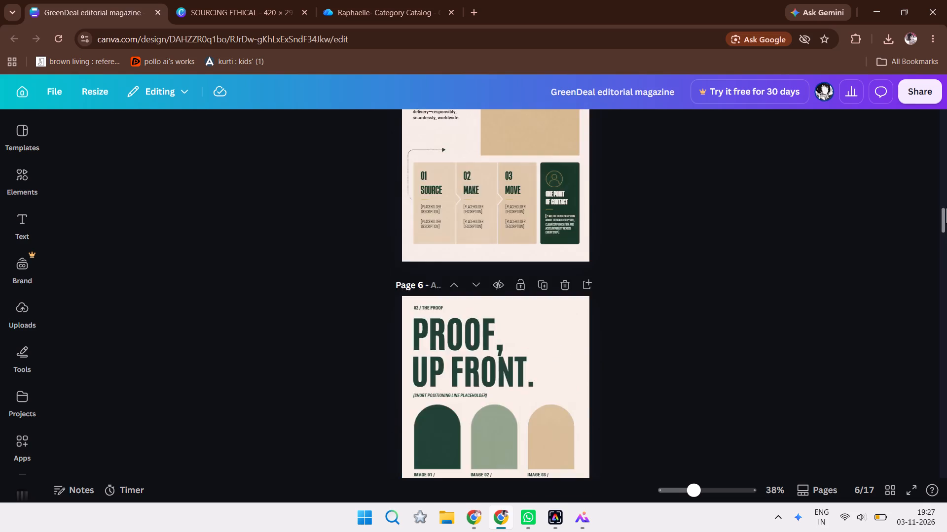
pyautogui.moveTo(946, 207); pyautogui.dragTo(945, 205)
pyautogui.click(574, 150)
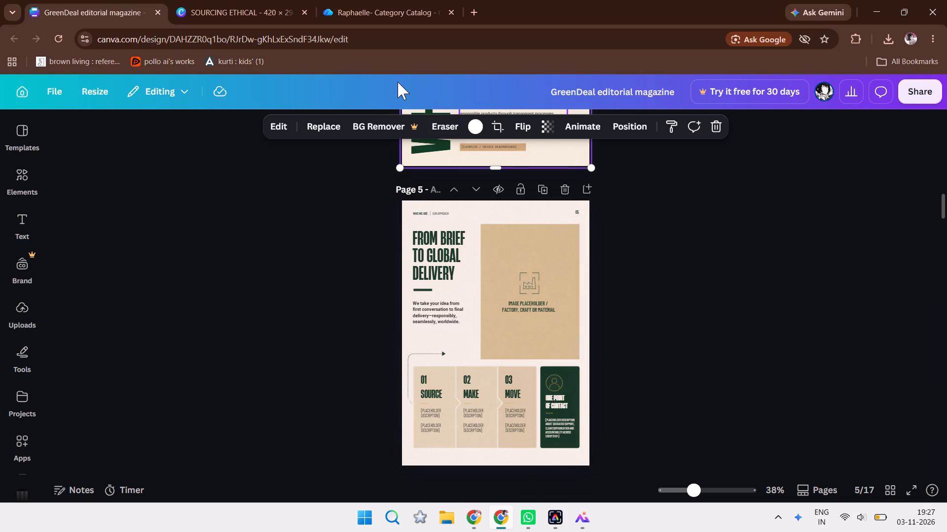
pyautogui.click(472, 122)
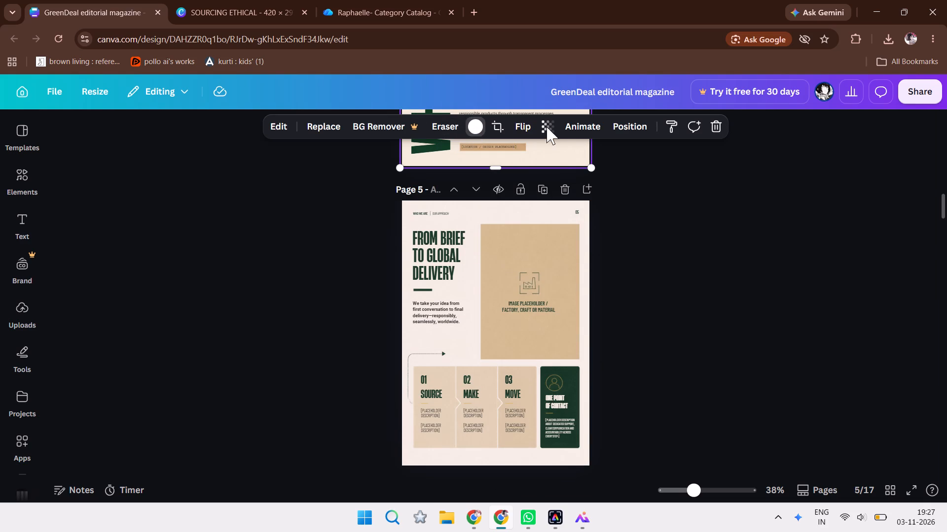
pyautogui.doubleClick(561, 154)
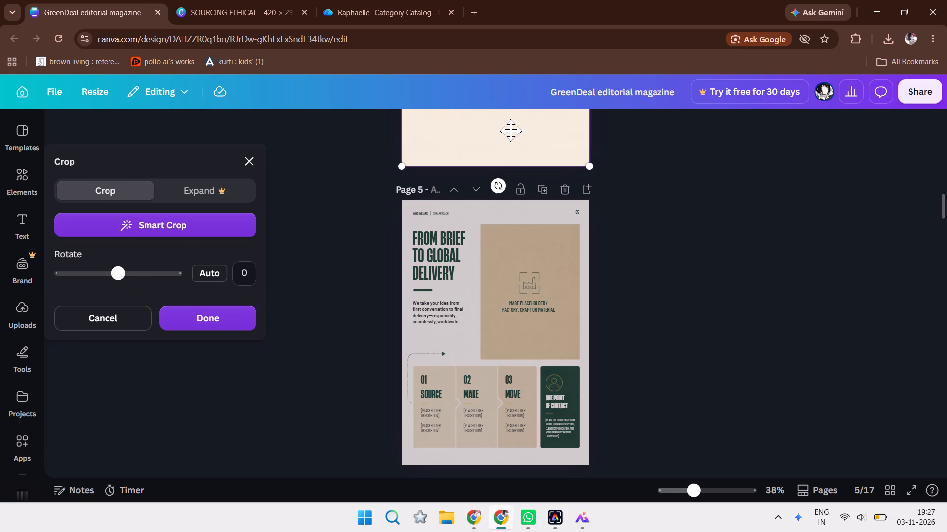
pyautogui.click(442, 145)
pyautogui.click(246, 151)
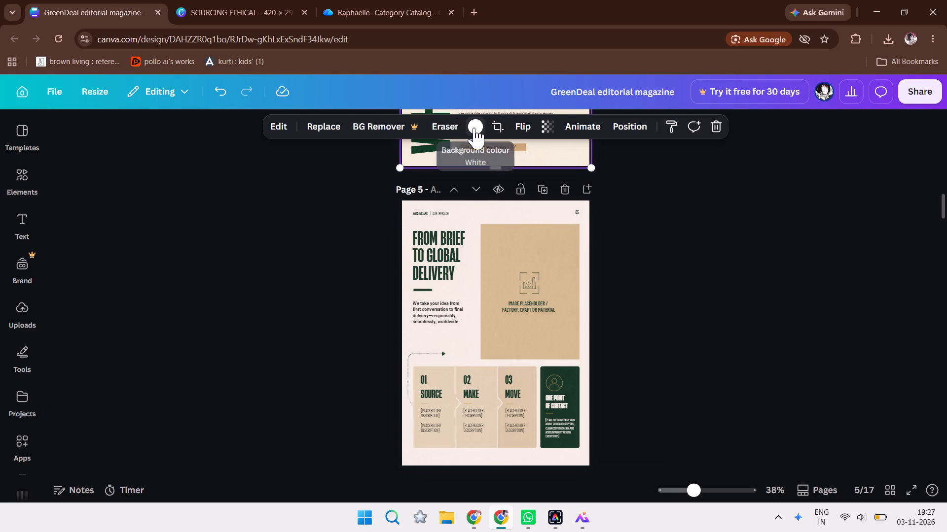
# Shrink the background image of page 4, WHO ARE WE?, away from the page's right and bottom edges.
pyautogui.moveTo(943, 201); pyautogui.dragTo(942, 193)
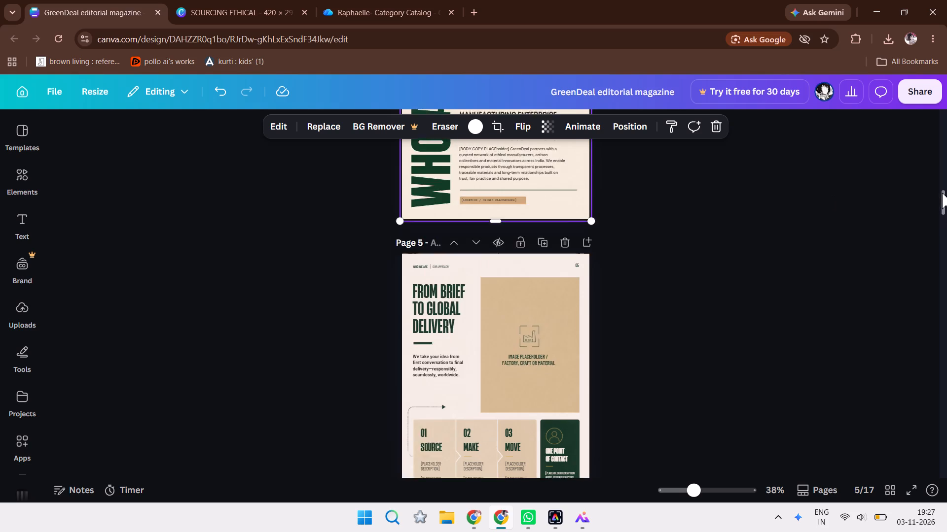
pyautogui.moveTo(942, 193); pyautogui.dragTo(941, 186)
pyautogui.click(768, 217)
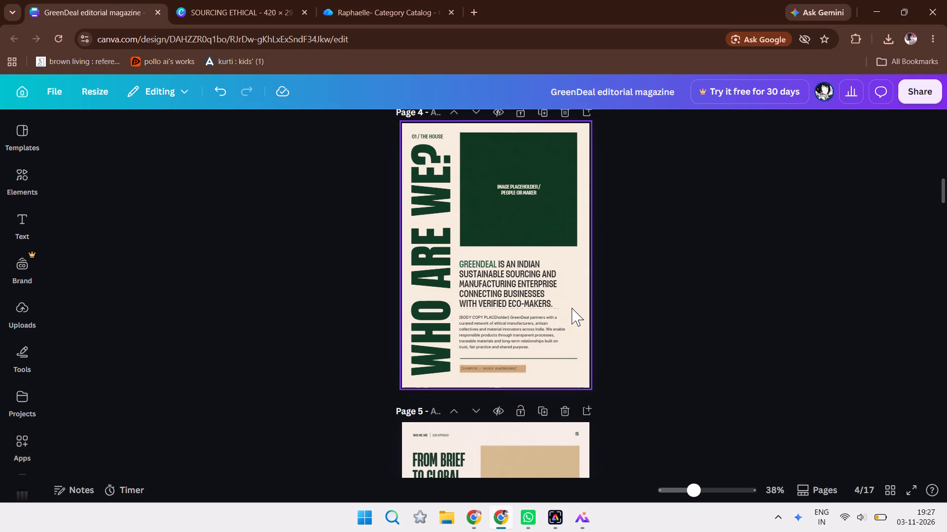
pyautogui.click(572, 308)
pyautogui.moveTo(572, 308); pyautogui.dragTo(544, 327)
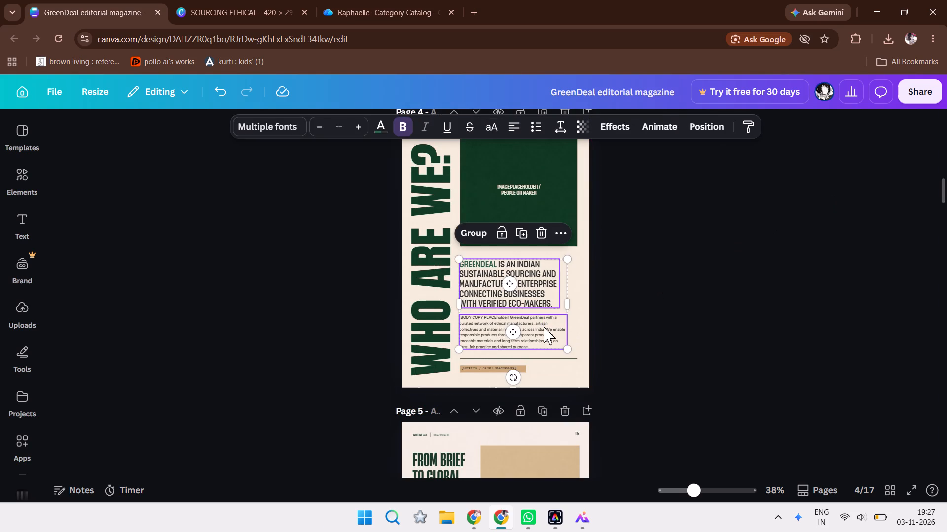
pyautogui.click(635, 289)
pyautogui.click(579, 299)
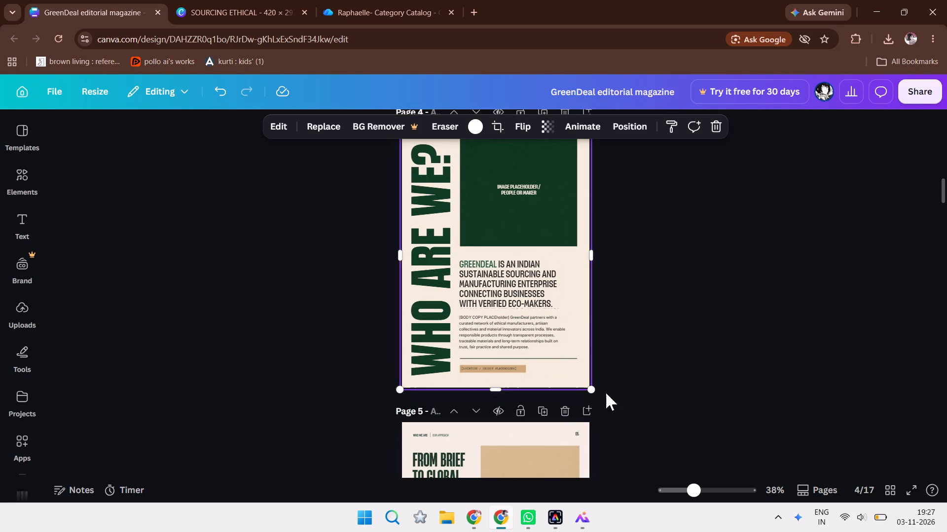
pyautogui.moveTo(592, 393); pyautogui.dragTo(568, 378)
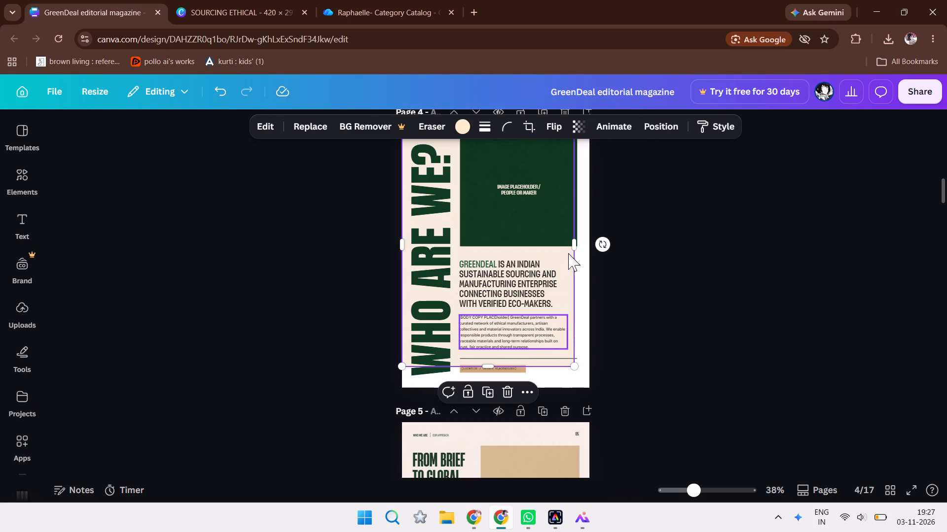
# Set the page 4 background image's colour to the beige from the Brand Kit palette.
pyautogui.click(461, 116)
pyautogui.click(462, 120)
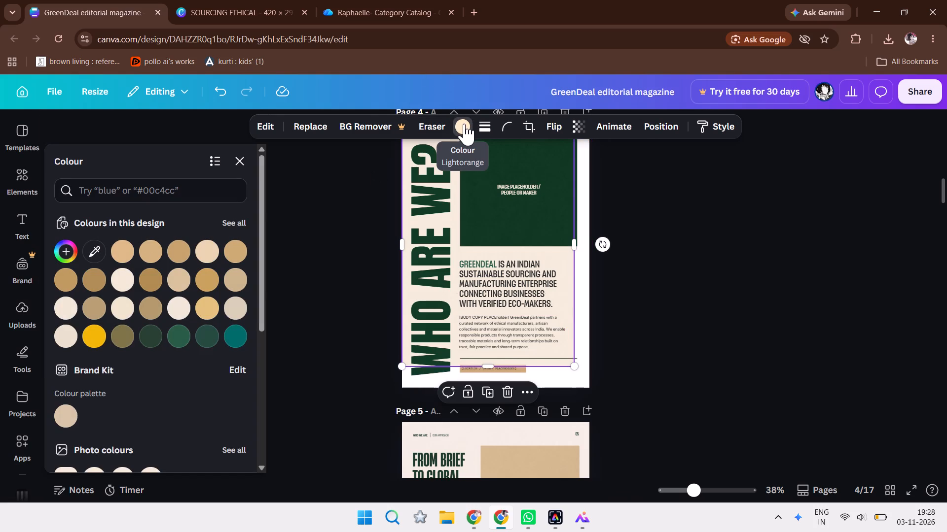
pyautogui.click(63, 413)
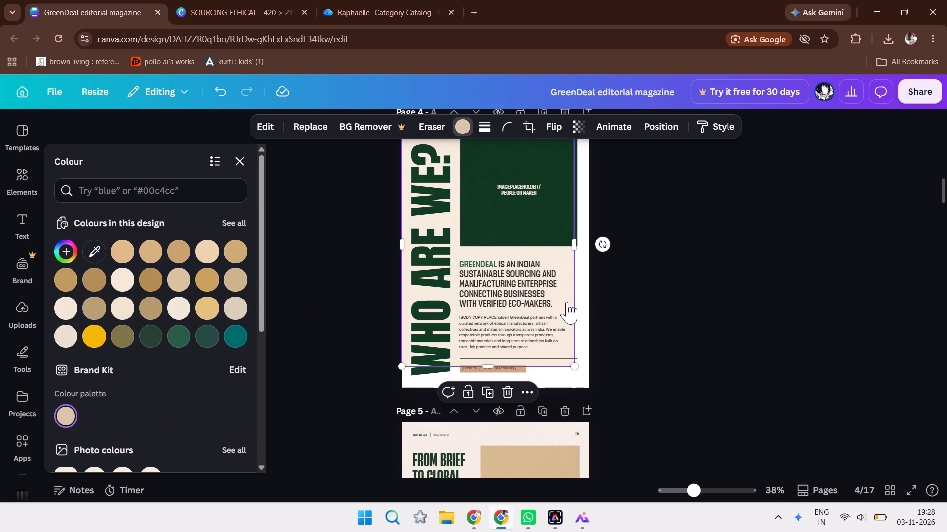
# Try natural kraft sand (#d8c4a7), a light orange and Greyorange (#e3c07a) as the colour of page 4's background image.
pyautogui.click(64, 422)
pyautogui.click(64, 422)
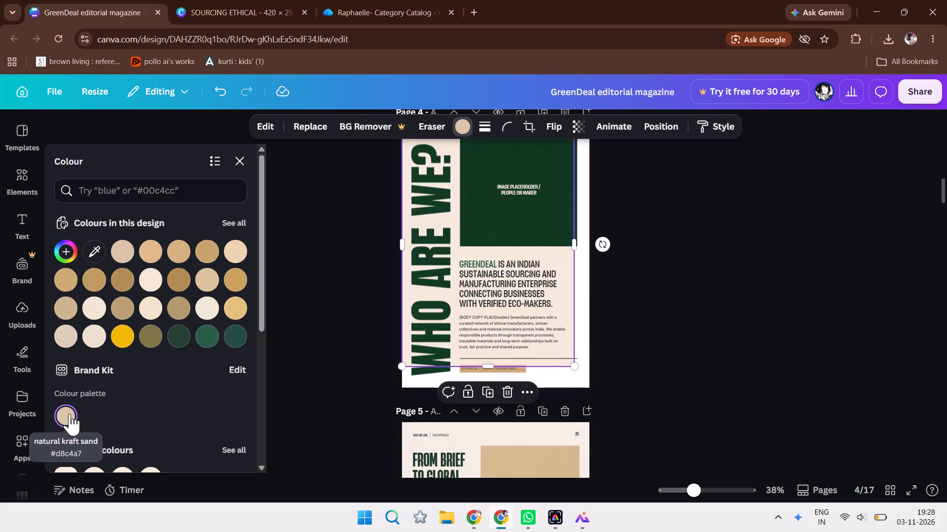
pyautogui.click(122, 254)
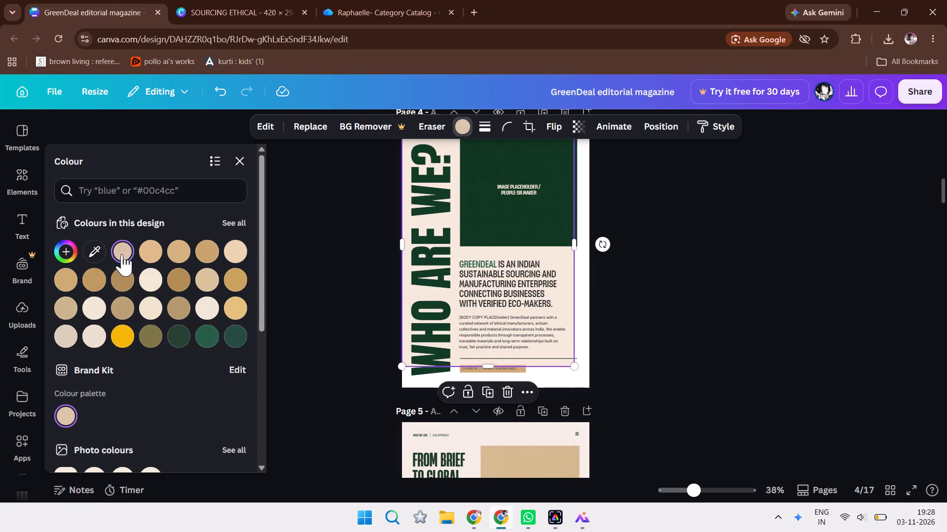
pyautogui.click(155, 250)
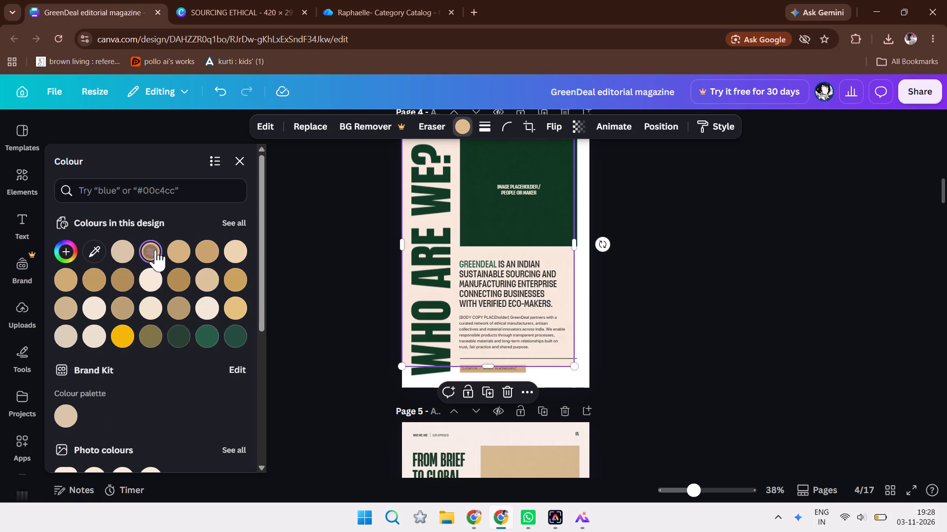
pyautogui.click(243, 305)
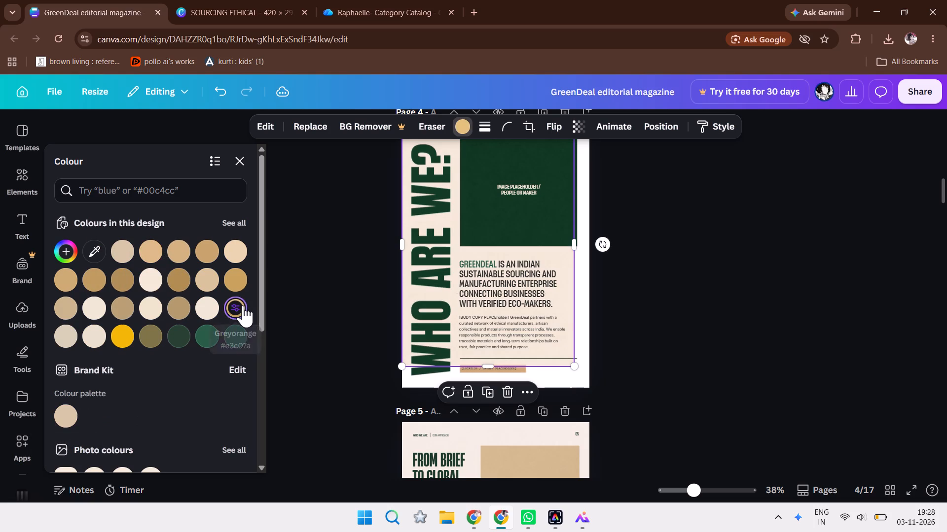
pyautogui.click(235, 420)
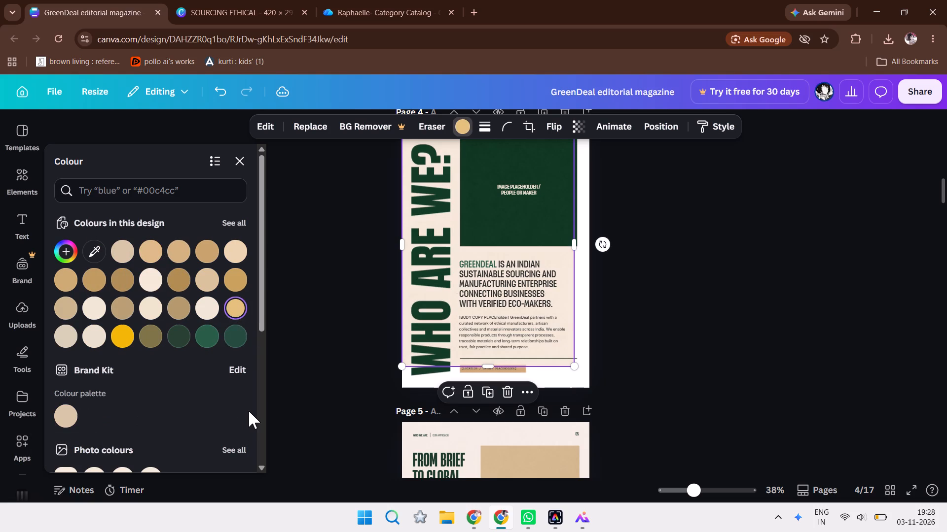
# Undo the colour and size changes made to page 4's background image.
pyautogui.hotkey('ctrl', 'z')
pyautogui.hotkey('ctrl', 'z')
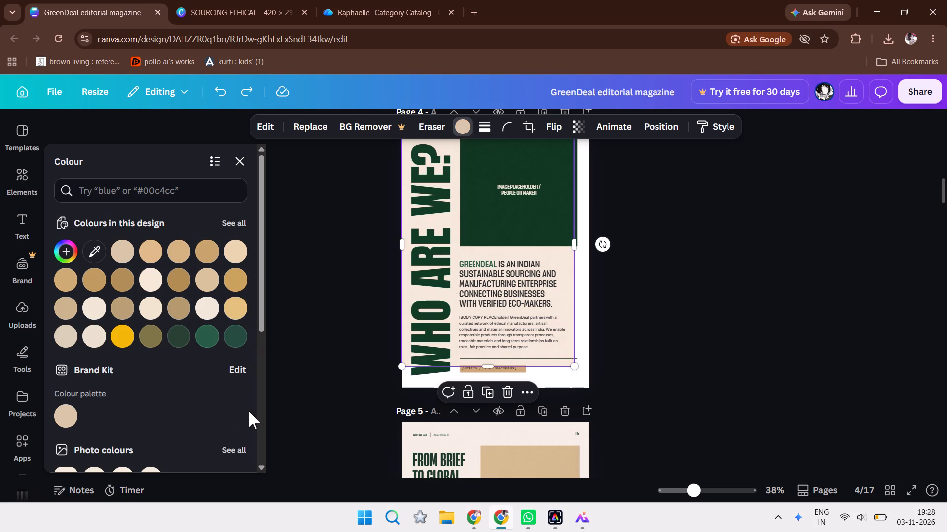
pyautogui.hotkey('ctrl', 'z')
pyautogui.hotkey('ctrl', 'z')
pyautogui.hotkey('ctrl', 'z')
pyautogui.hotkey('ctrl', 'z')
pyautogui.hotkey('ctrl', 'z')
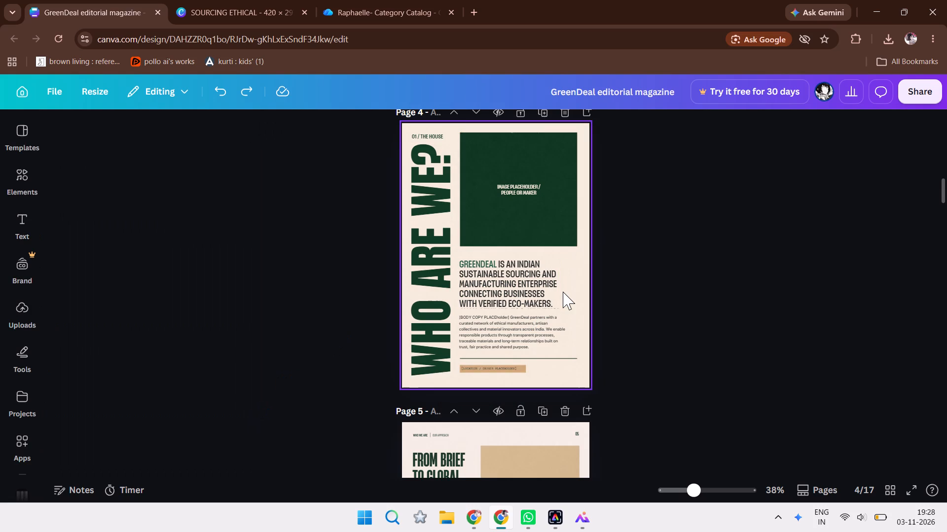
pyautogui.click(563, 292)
# Switch to the SOURCING ETHICAL design and place the magazine's WHO ARE WE? page on blank page 2.
pyautogui.click(367, 0)
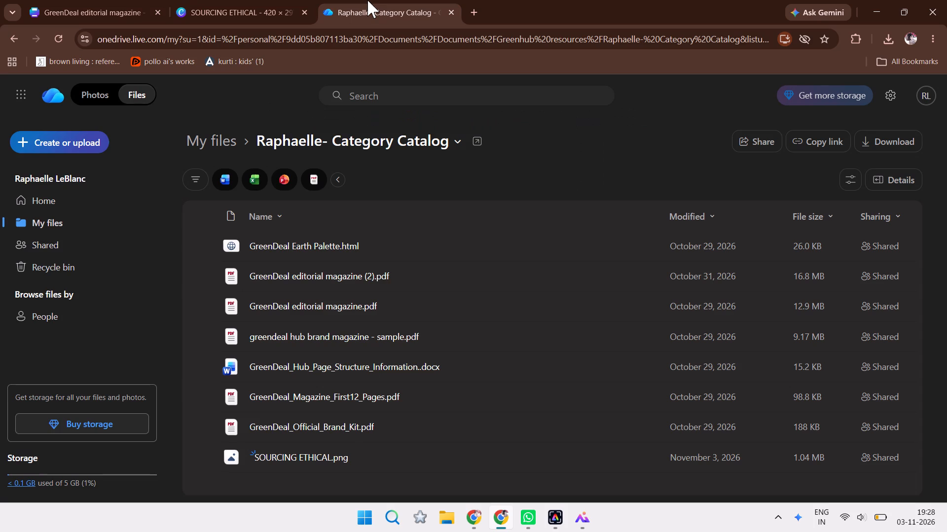
pyautogui.click(309, 0)
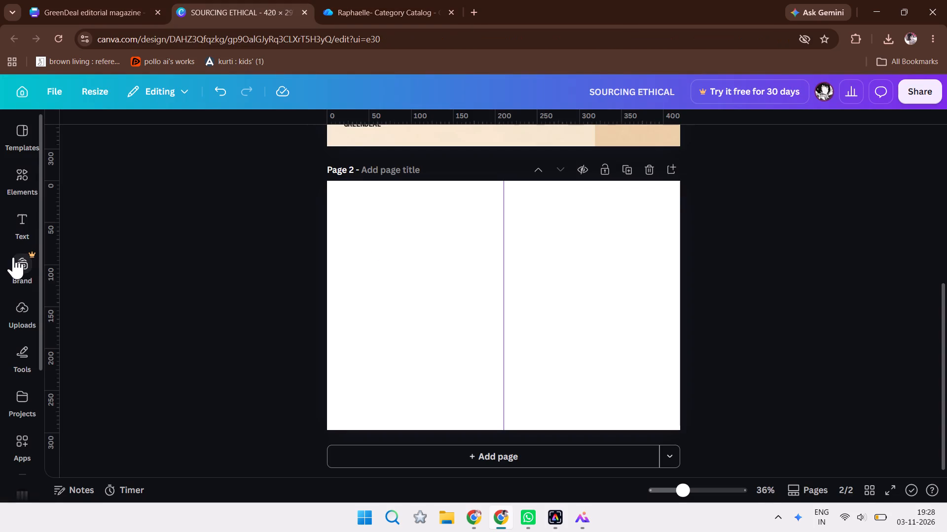
pyautogui.click(18, 314)
pyautogui.click(24, 396)
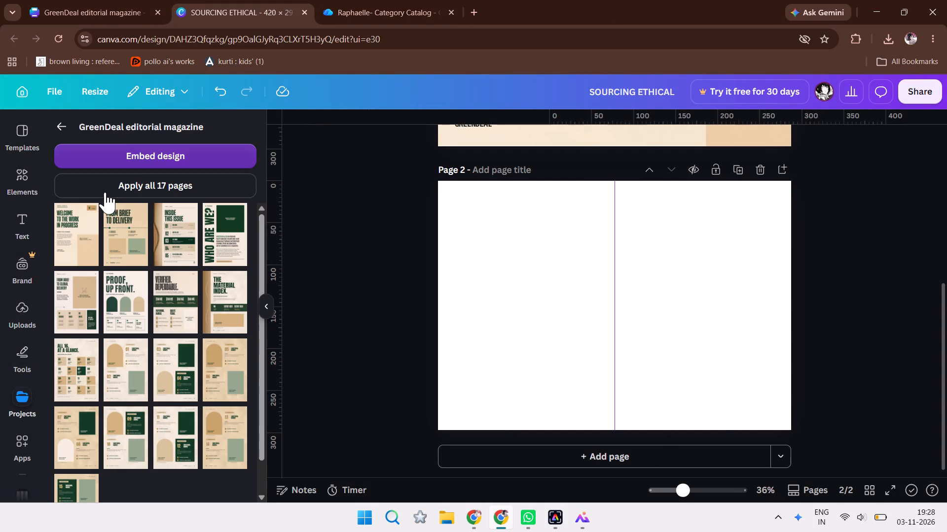
pyautogui.click(227, 246)
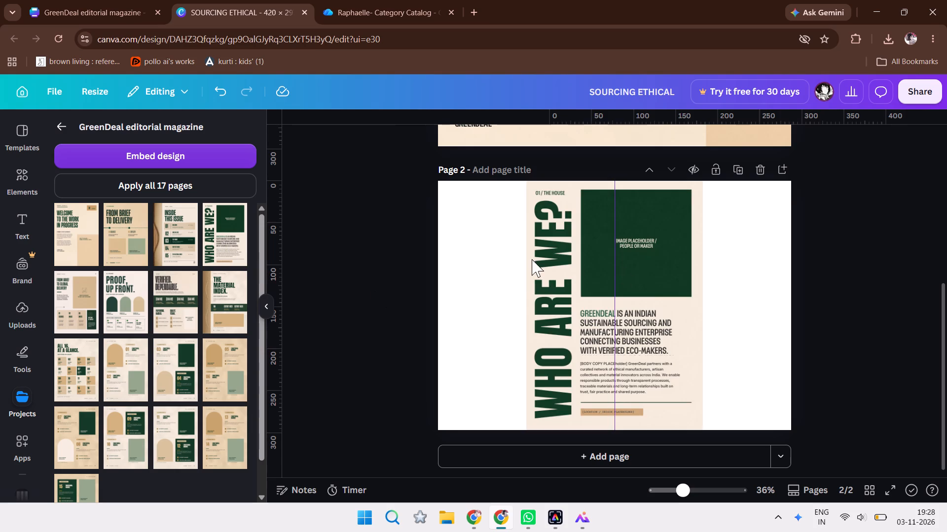
# Stretch the WHO ARE WE? background image on page 2 to fill the whole 420 × 297 mm spread.
pyautogui.click(591, 269)
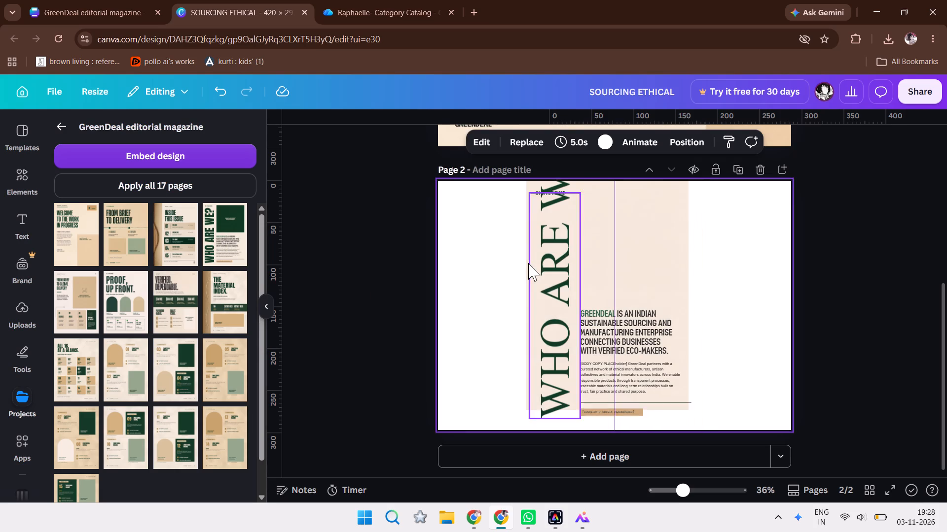
pyautogui.click(323, 279)
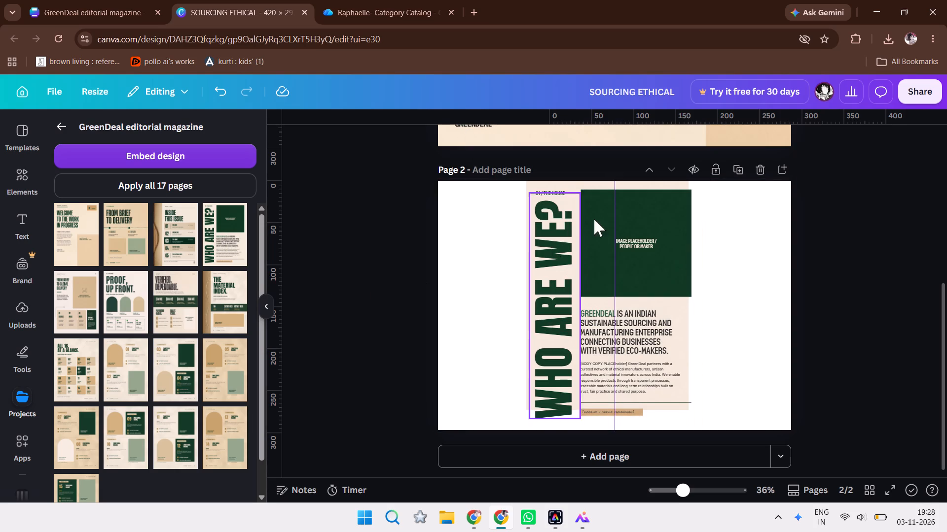
pyautogui.click(687, 381)
pyautogui.moveTo(527, 414); pyautogui.dragTo(460, 418)
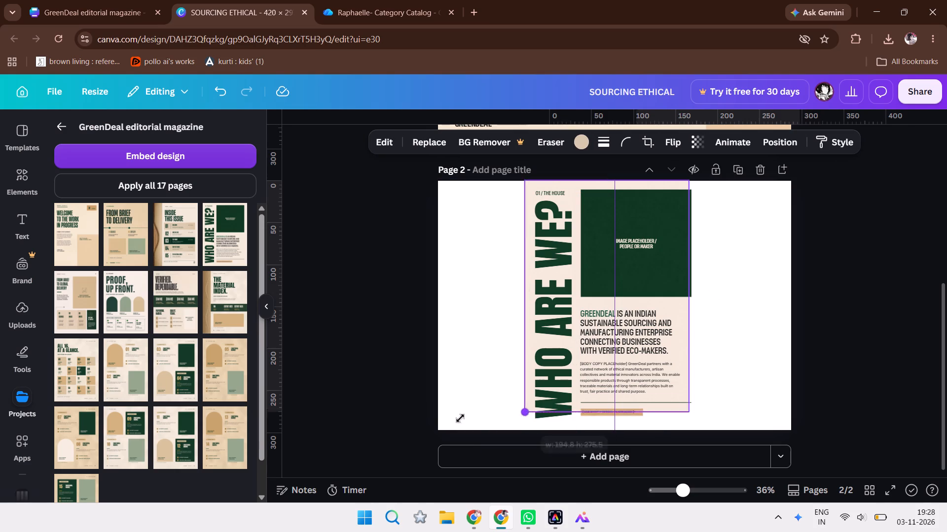
pyautogui.moveTo(460, 418); pyautogui.dragTo(420, 378)
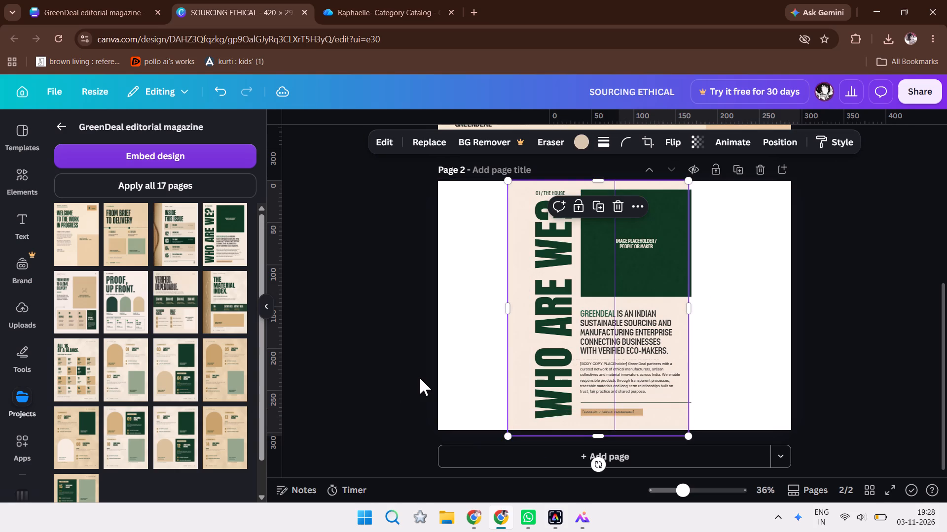
pyautogui.moveTo(596, 432); pyautogui.dragTo(594, 428)
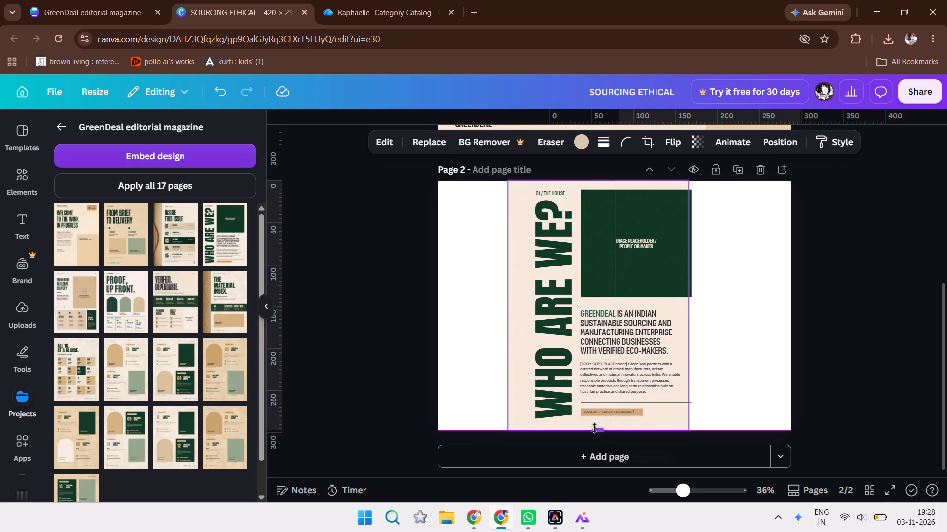
pyautogui.moveTo(594, 428); pyautogui.dragTo(594, 428)
pyautogui.moveTo(511, 300); pyautogui.dragTo(479, 301)
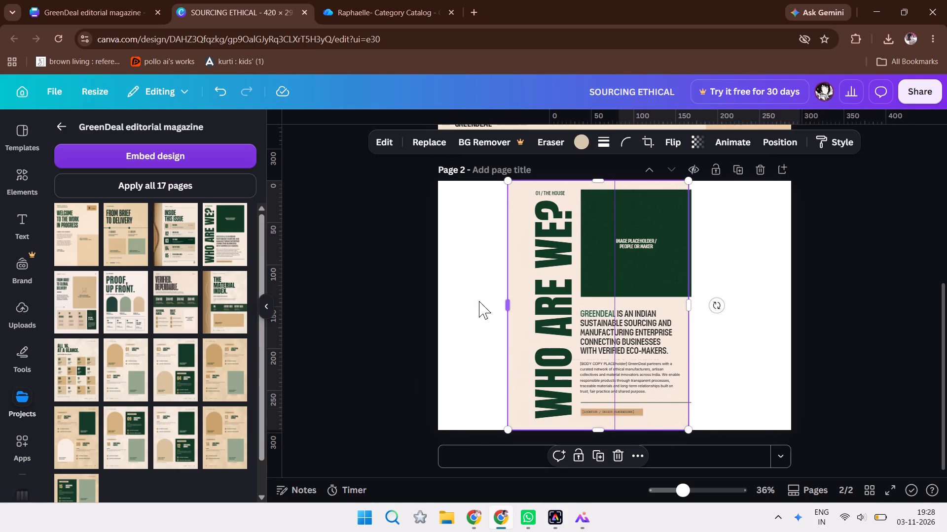
pyautogui.moveTo(479, 301); pyautogui.dragTo(442, 299)
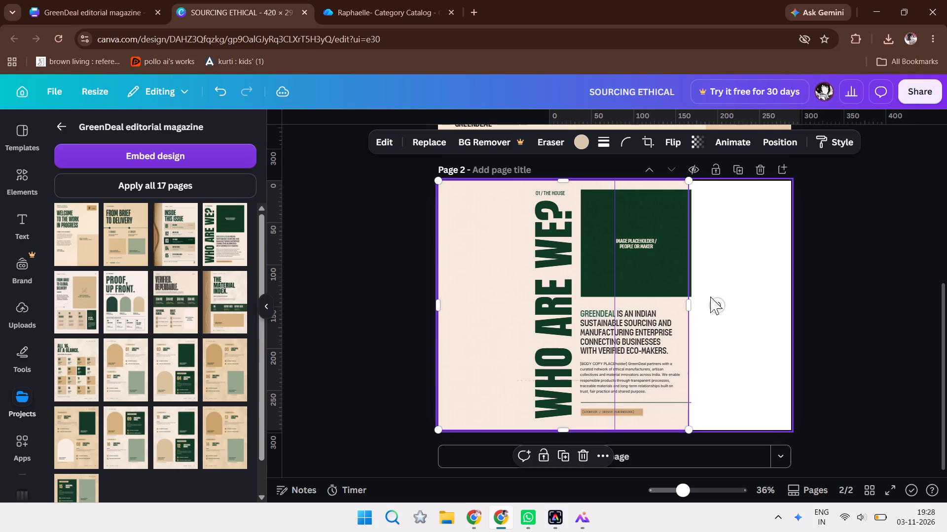
pyautogui.moveTo(690, 304); pyautogui.dragTo(793, 284)
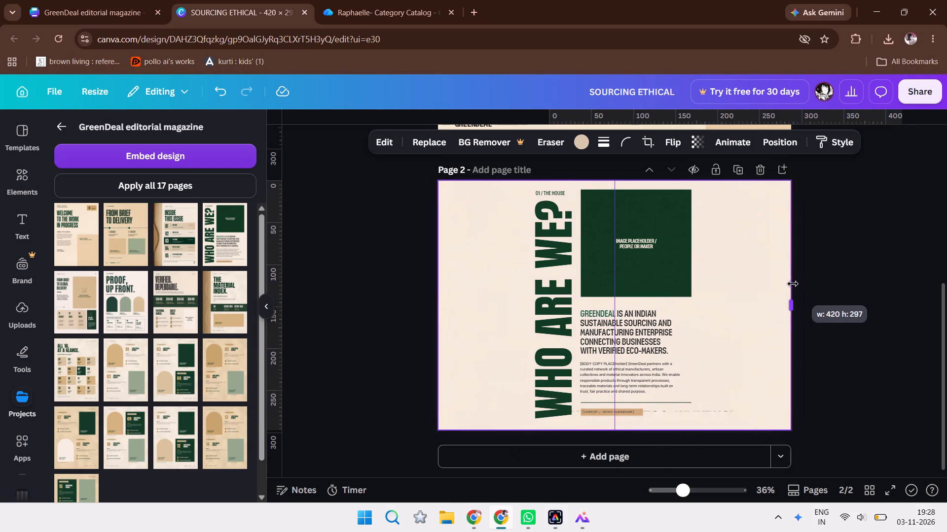
pyautogui.click(826, 253)
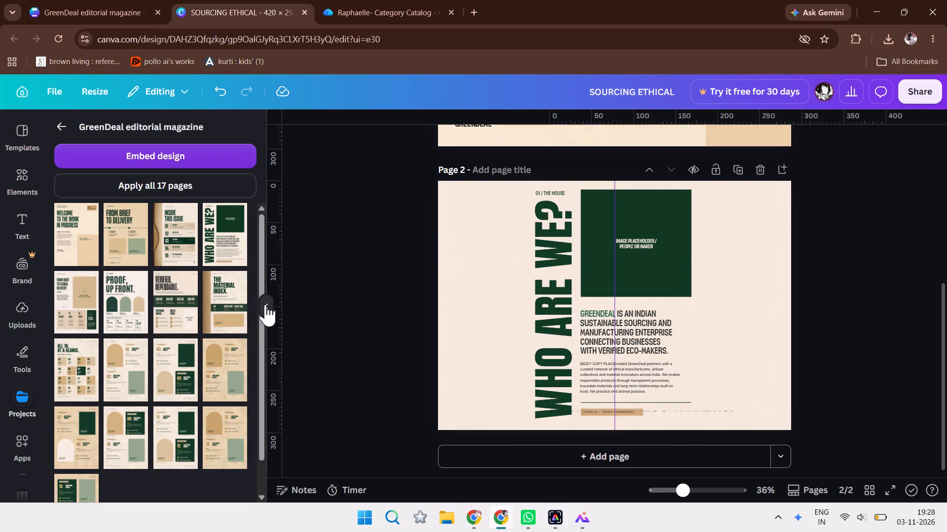
pyautogui.click(265, 304)
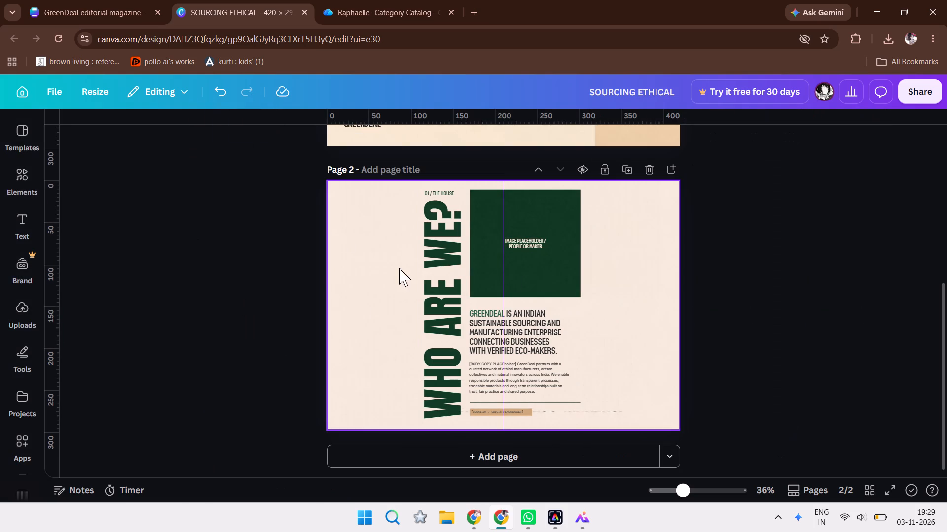
# Switch to the GreenDeal editorial magazine and examine page 4, WHO ARE WE?, and page 1, WELCOME TO THE WORK IN PROGRESS.
pyautogui.click(103, 0)
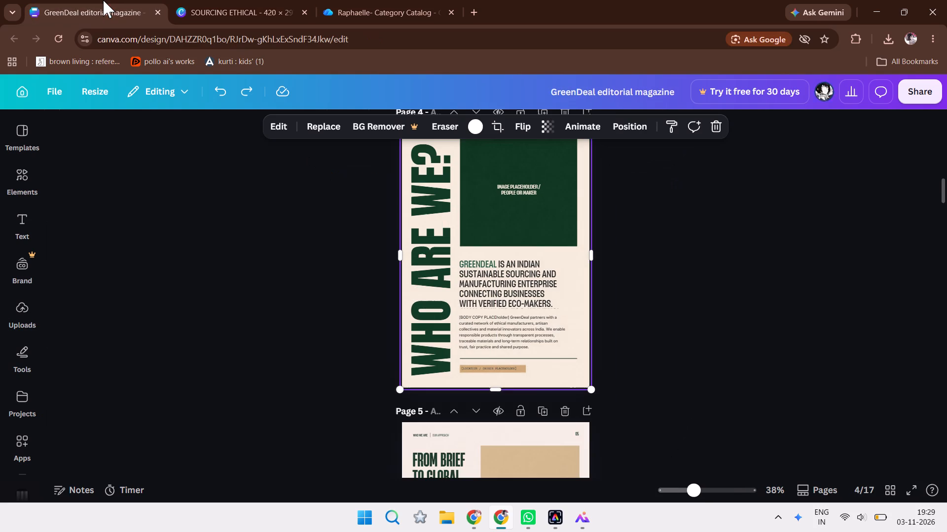
pyautogui.click(267, 299)
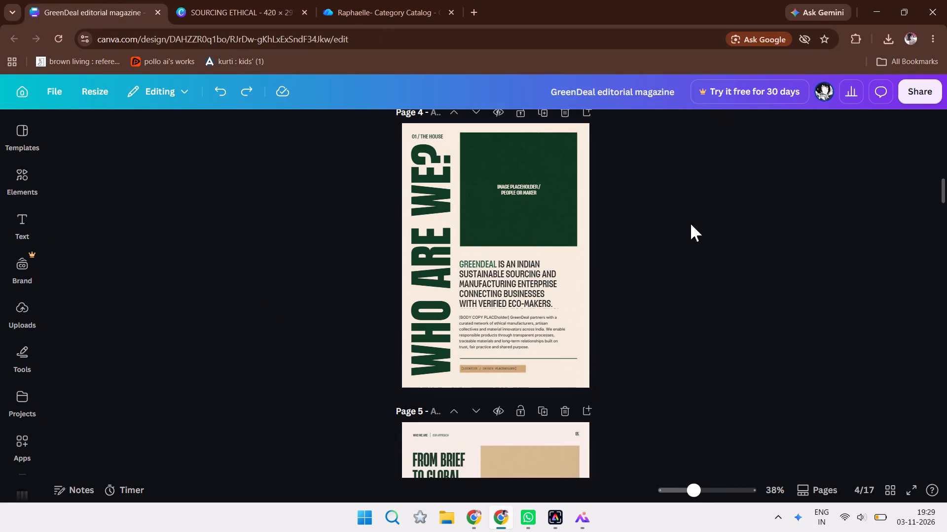
pyautogui.click(693, 259)
pyautogui.press('Up')
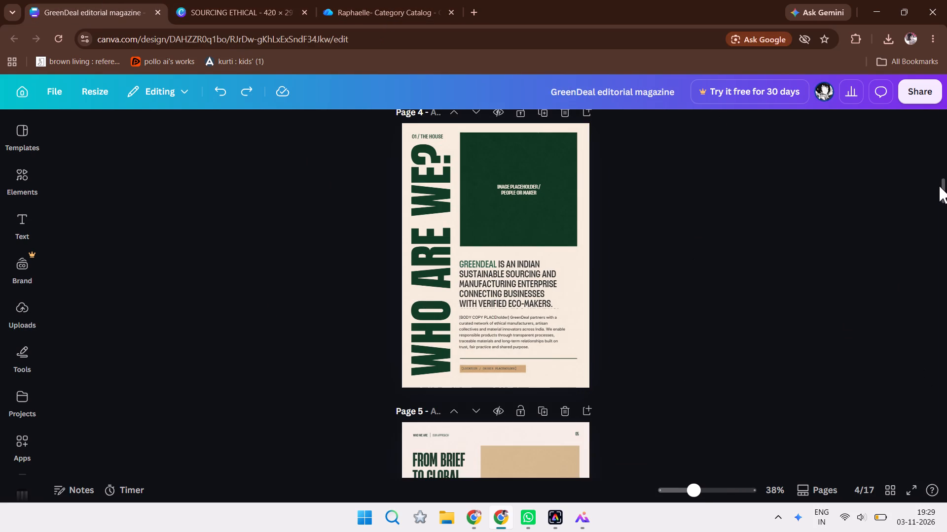
pyautogui.moveTo(939, 188); pyautogui.dragTo(944, 190)
pyautogui.moveTo(944, 190); pyautogui.dragTo(945, 196)
pyautogui.click(945, 196)
pyautogui.moveTo(945, 196); pyautogui.dragTo(945, 170)
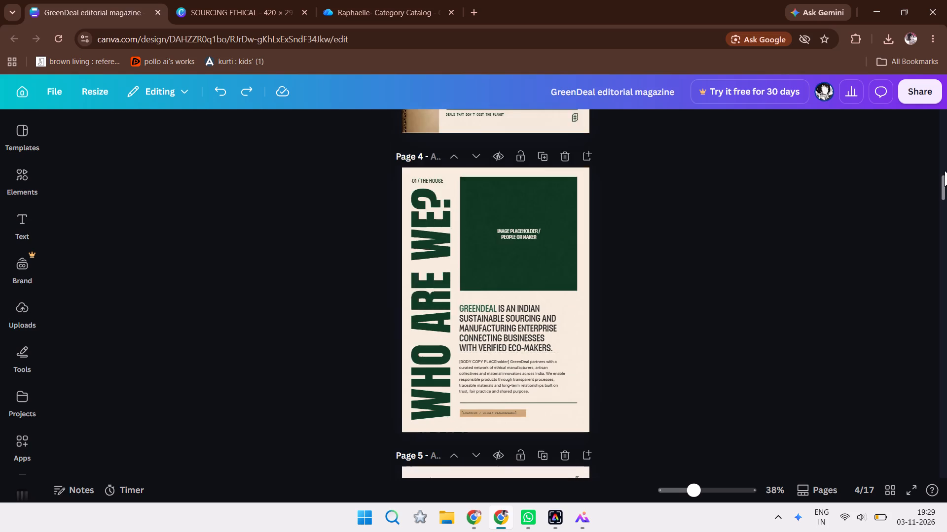
pyautogui.moveTo(945, 170); pyautogui.dragTo(934, 114)
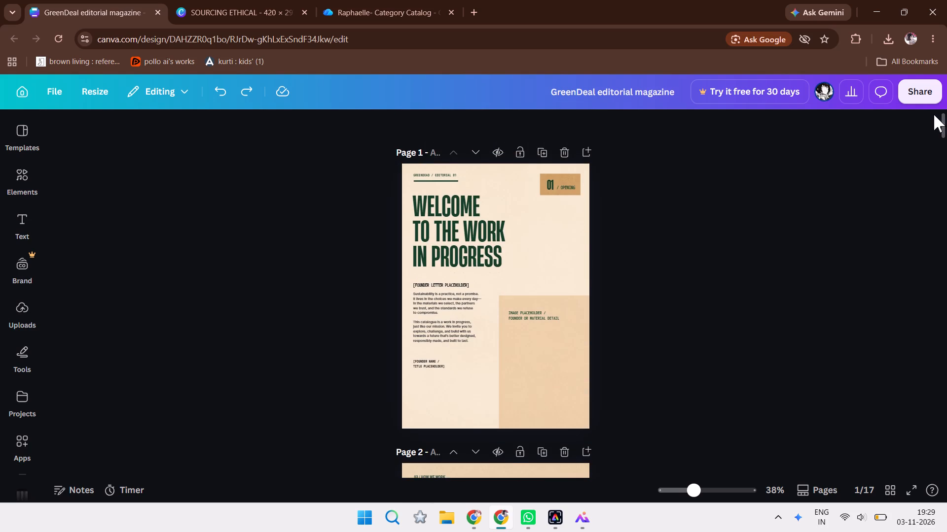
pyautogui.click(418, 9)
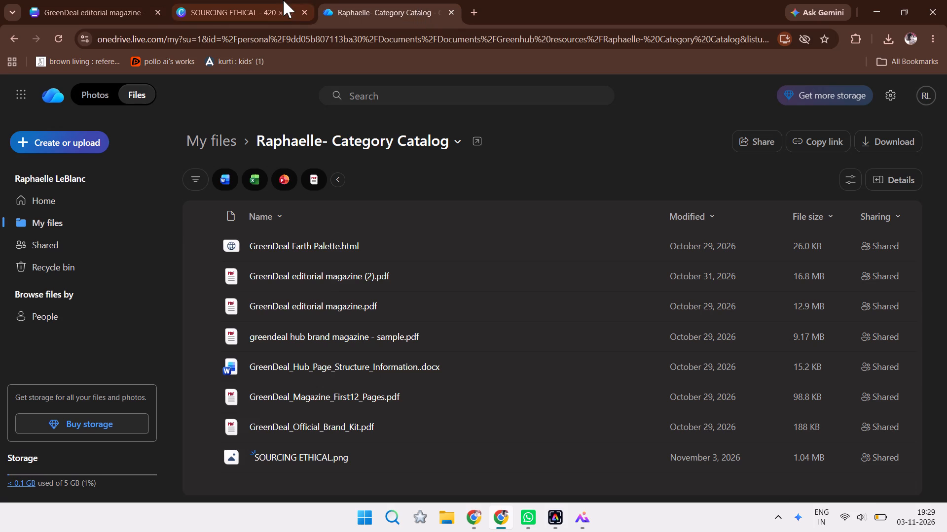
# Switch to the SOURCING ETHICAL design and change the OPENING tag's number on page 1 to 02, fitted on one line at font size 38.3.
pyautogui.click(283, 0)
pyautogui.moveTo(946, 398); pyautogui.dragTo(946, 358)
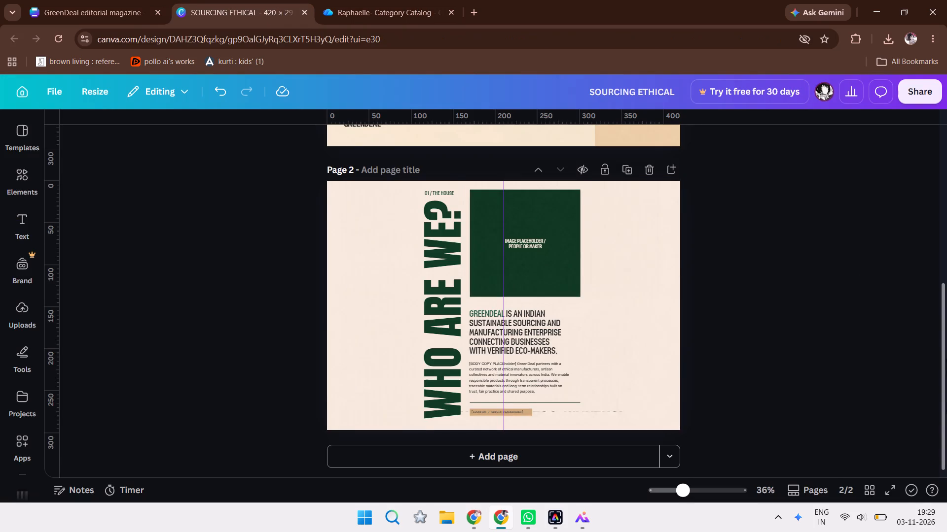
pyautogui.moveTo(946, 358); pyautogui.dragTo(946, 245)
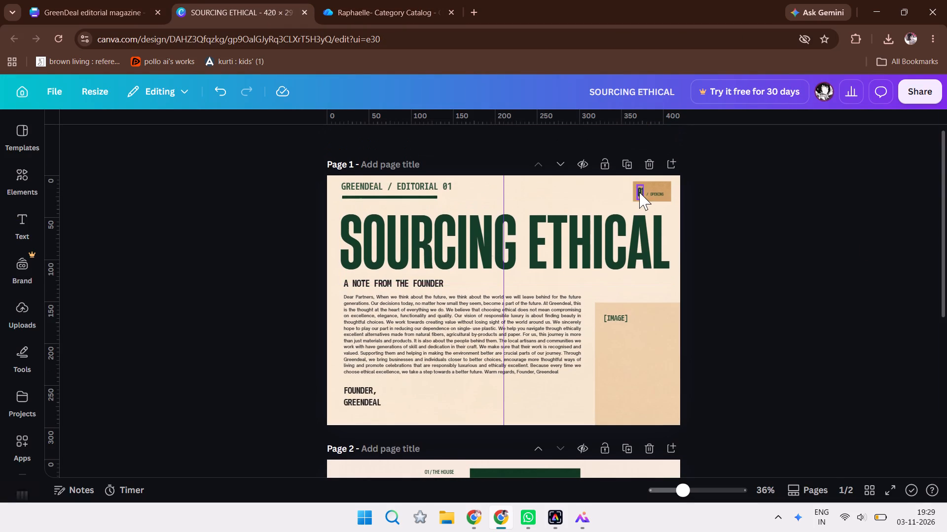
pyautogui.click(639, 192)
pyautogui.click(639, 192)
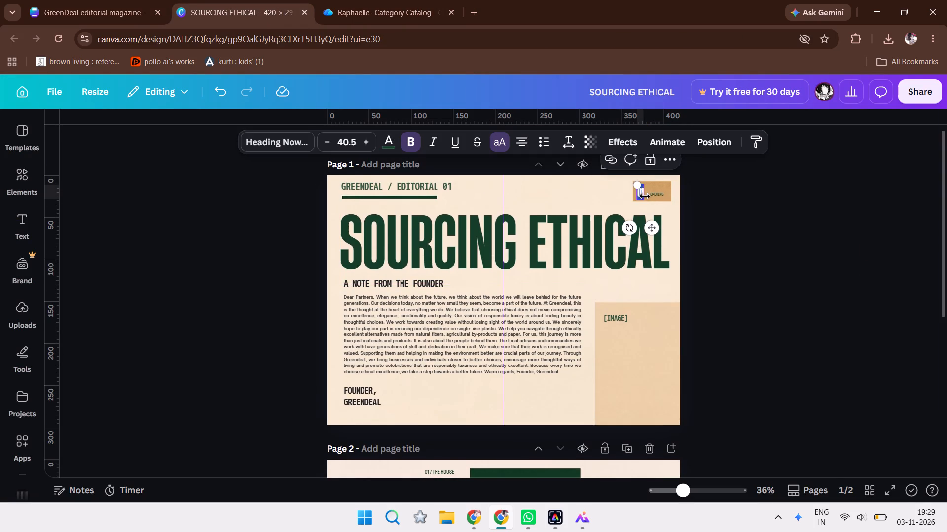
pyautogui.click(643, 194)
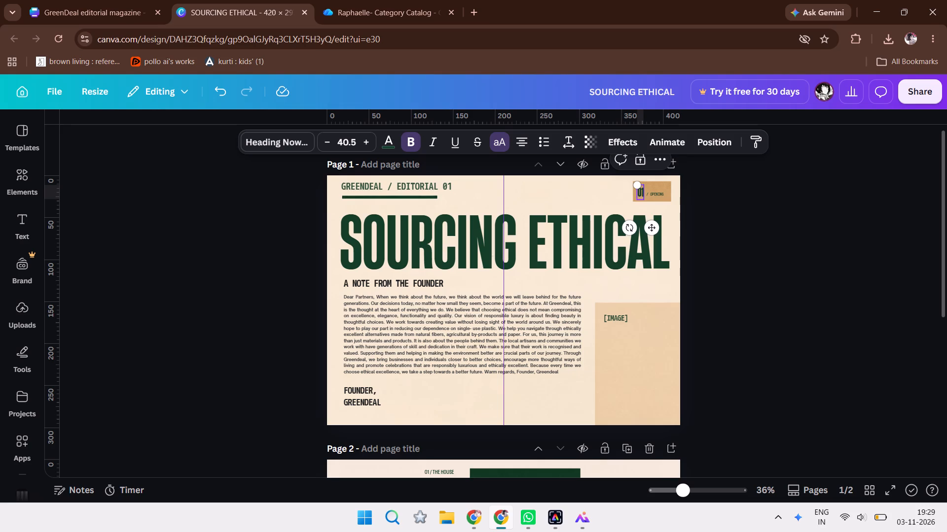
pyautogui.click(643, 194)
pyautogui.press('BackSpace')
pyautogui.press('2')
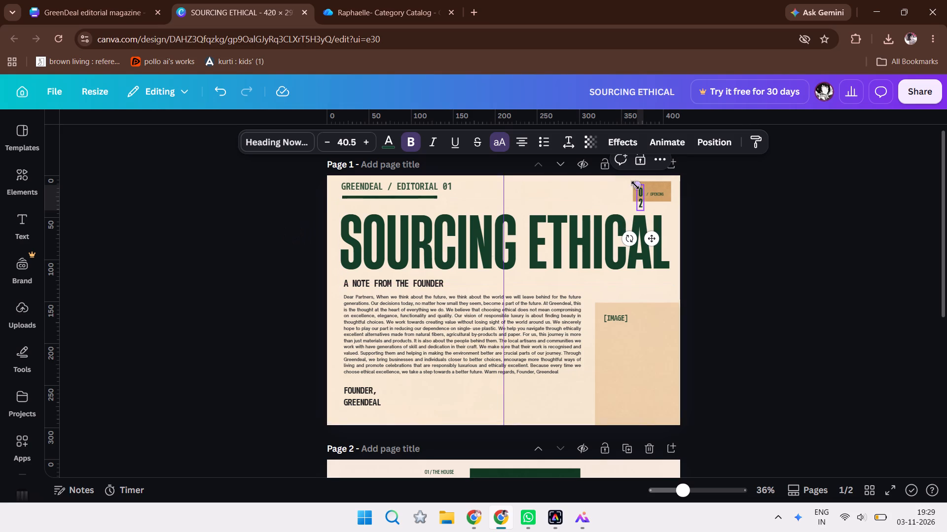
pyautogui.click(633, 181)
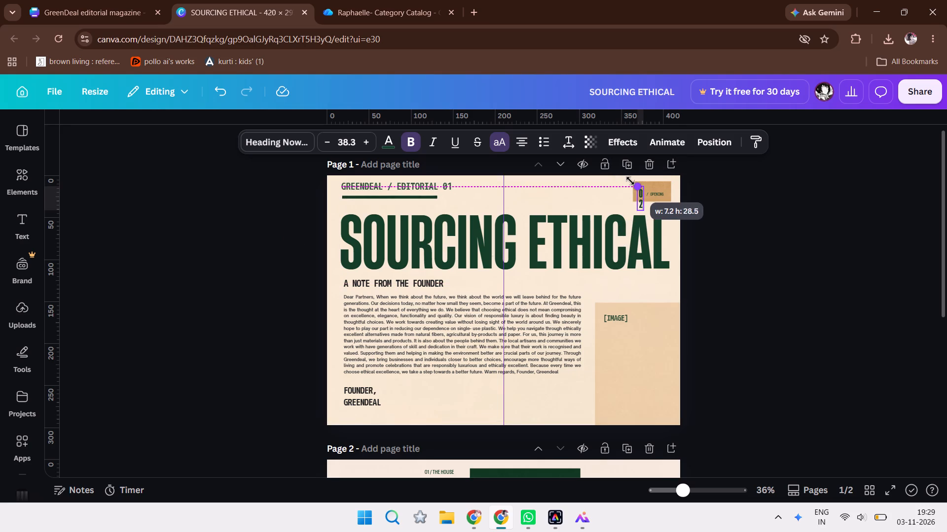
pyautogui.doubleClick(637, 192)
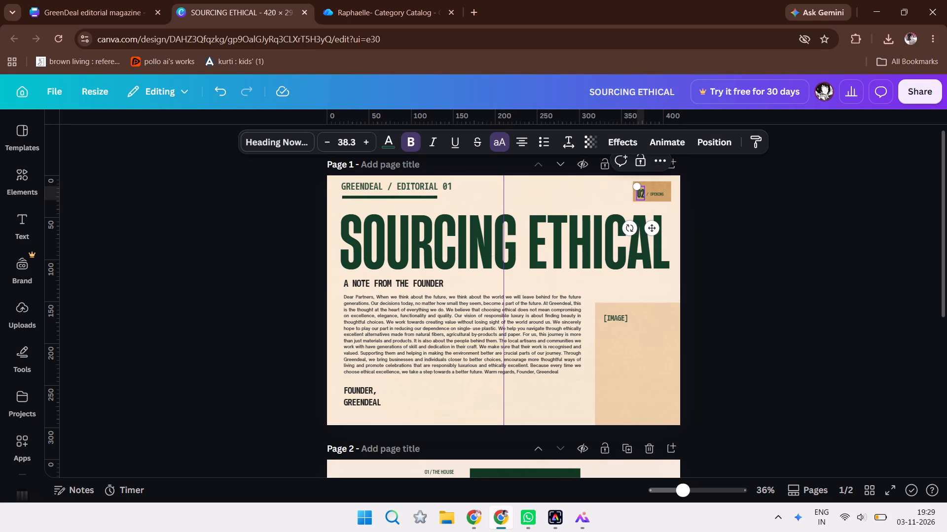
pyautogui.click(701, 196)
# Nudge the 02 number slightly upward within its tan tag beside the OPENING label on page 1.
pyautogui.click(641, 191)
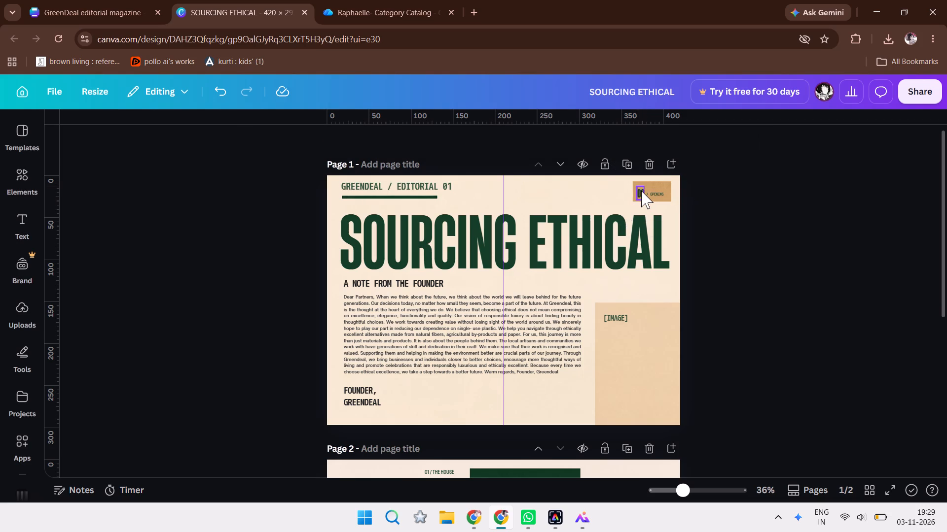
pyautogui.press('Up')
pyautogui.press('Up')
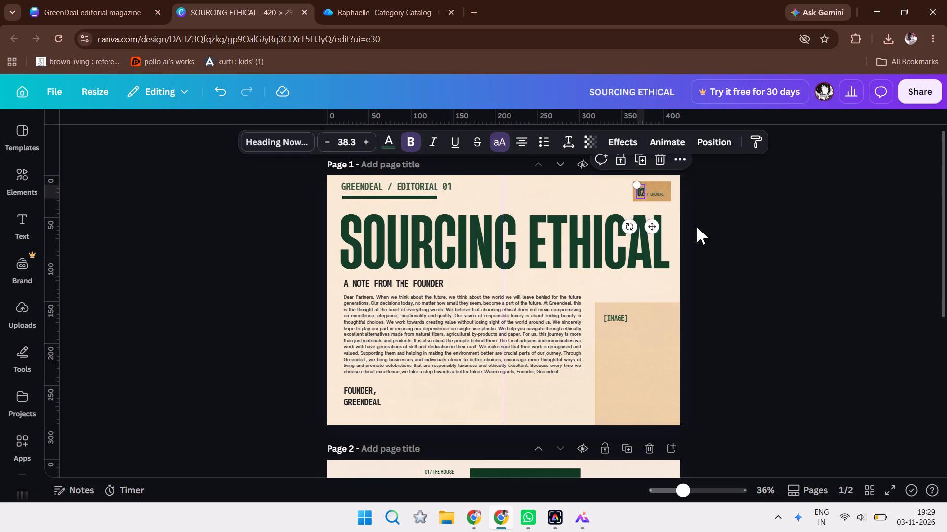
pyautogui.press('Down')
pyautogui.click(759, 232)
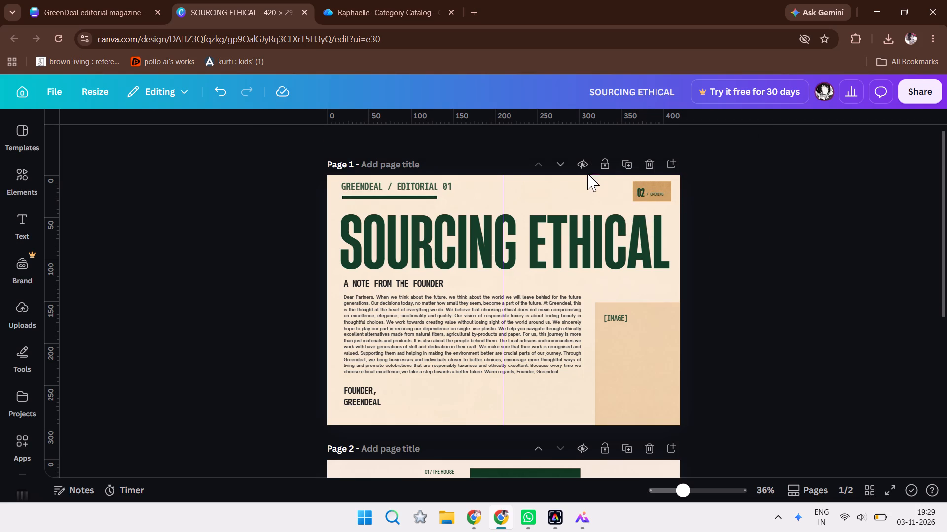
pyautogui.click(638, 195)
pyautogui.press('Down')
pyautogui.press('Up')
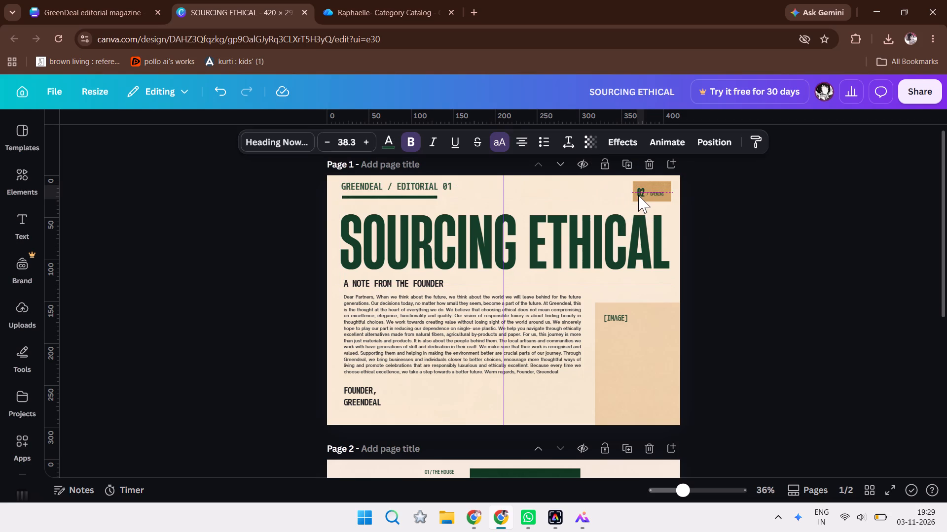
pyautogui.press('Up')
pyautogui.click(789, 200)
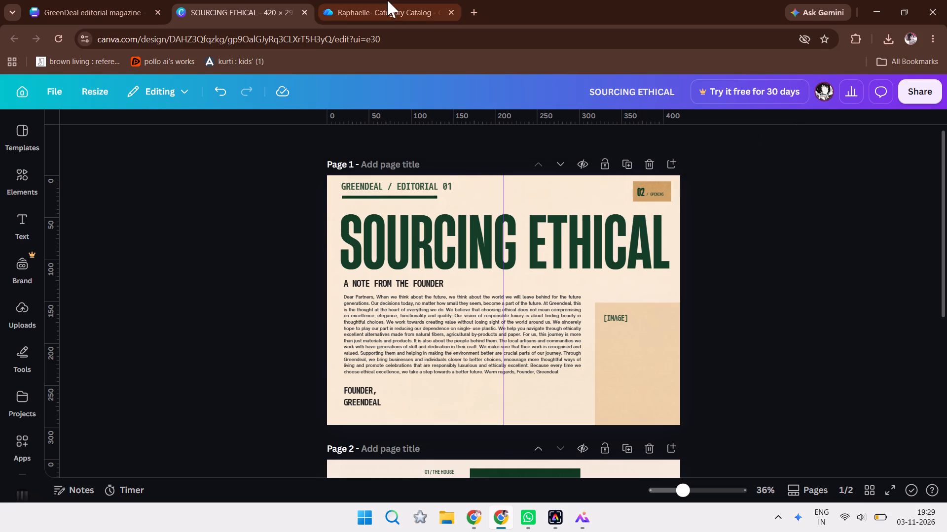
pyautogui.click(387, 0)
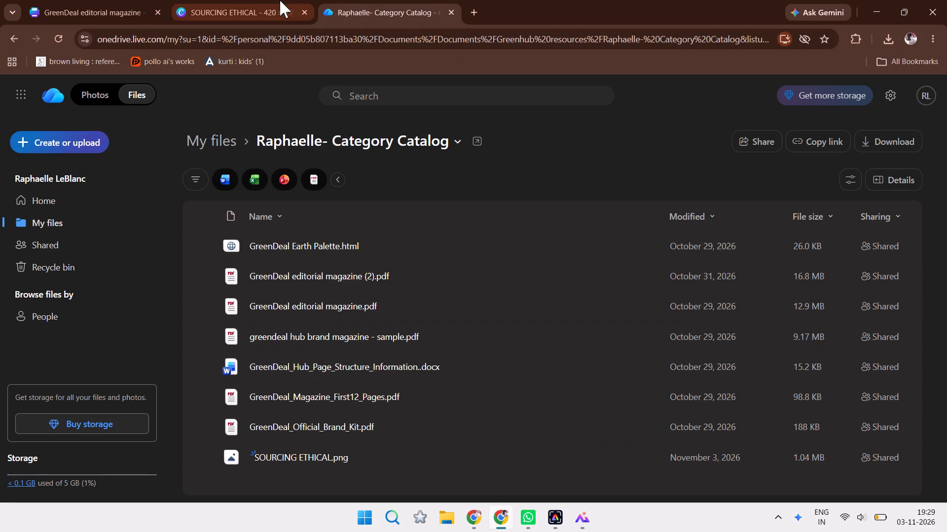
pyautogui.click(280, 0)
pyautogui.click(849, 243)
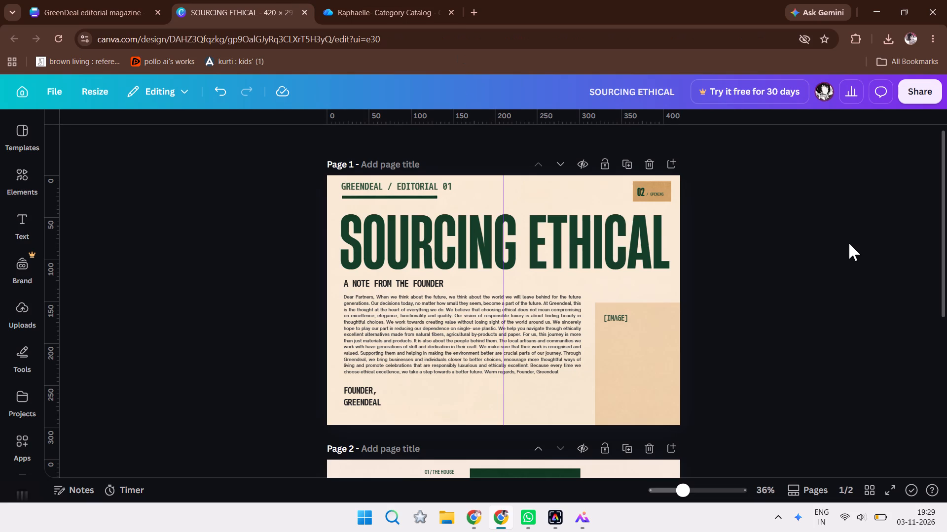